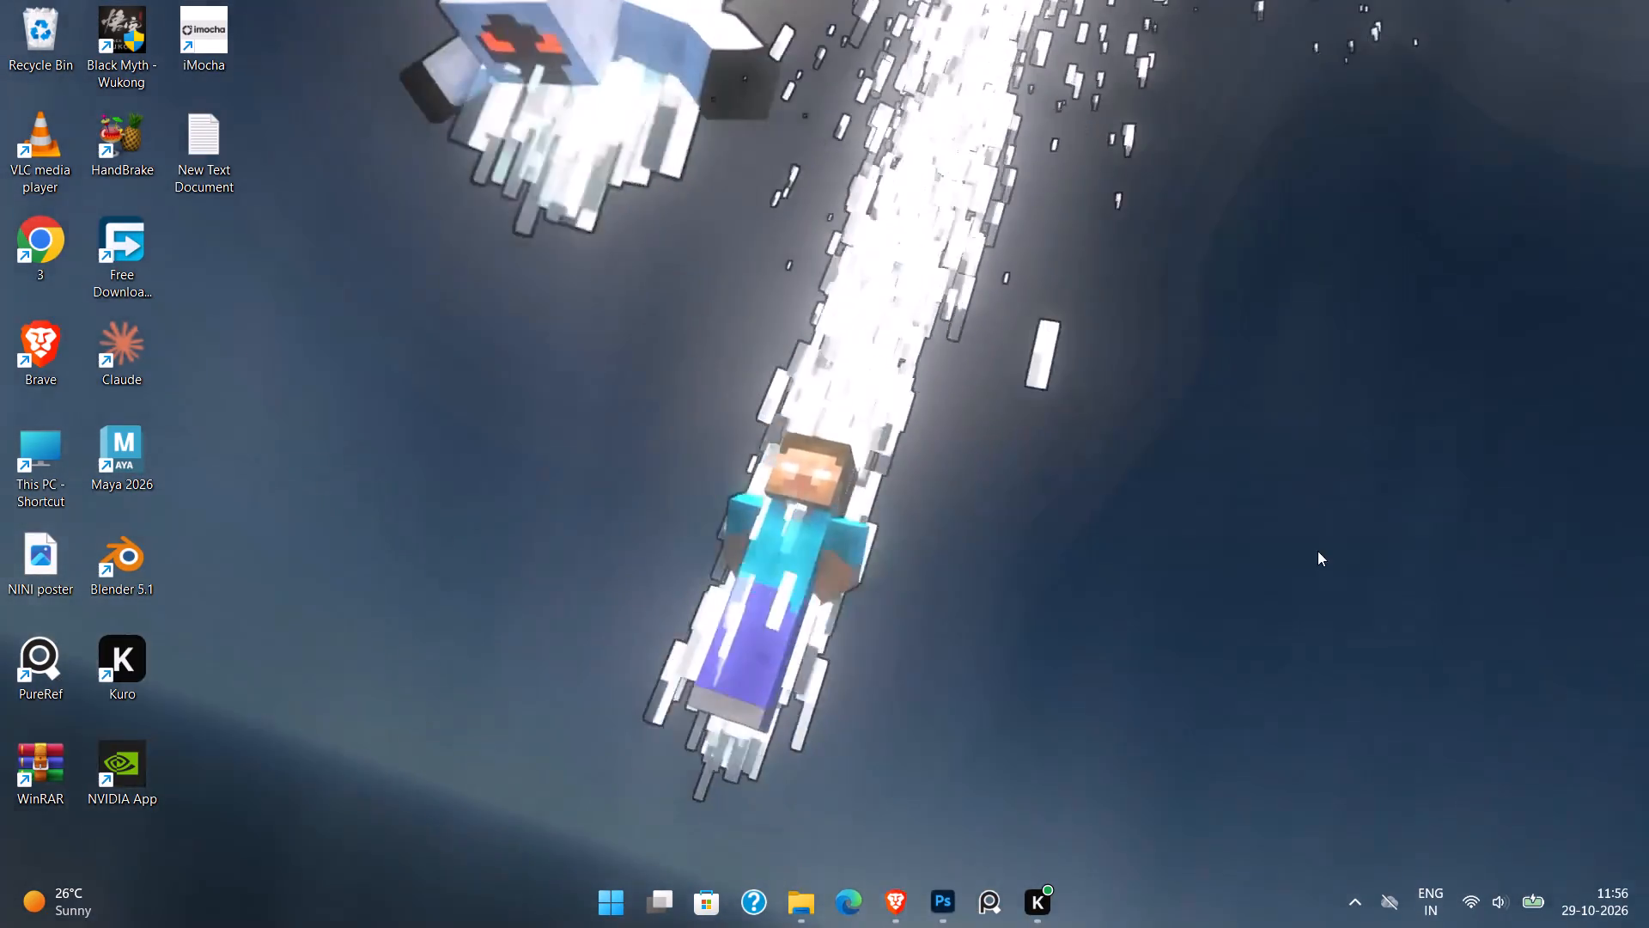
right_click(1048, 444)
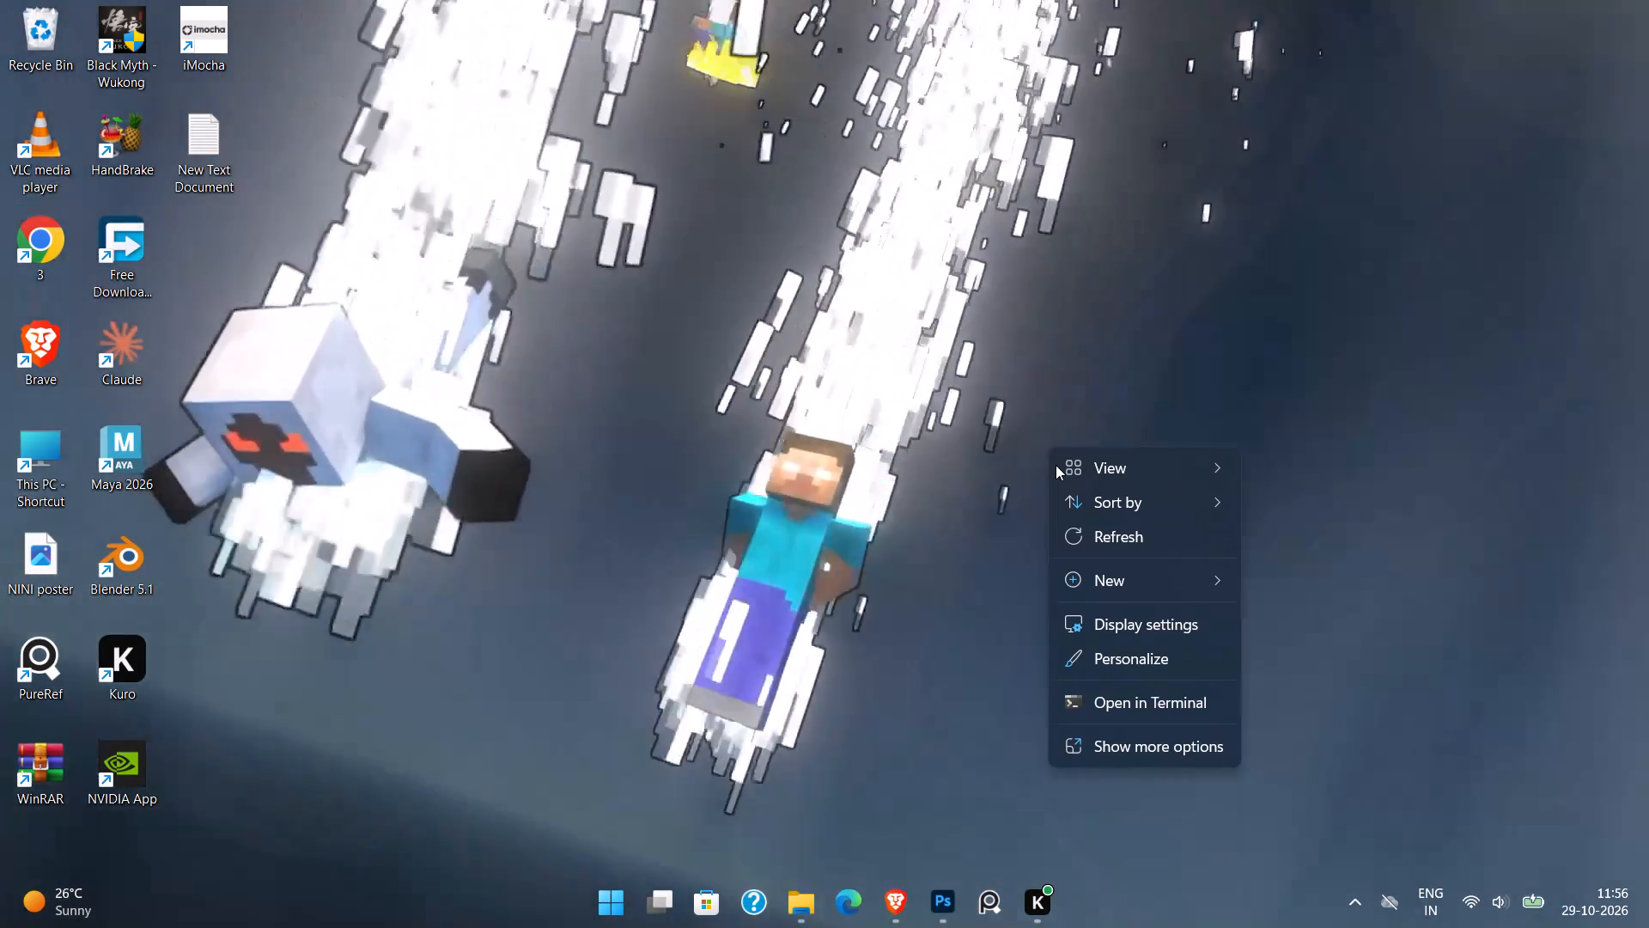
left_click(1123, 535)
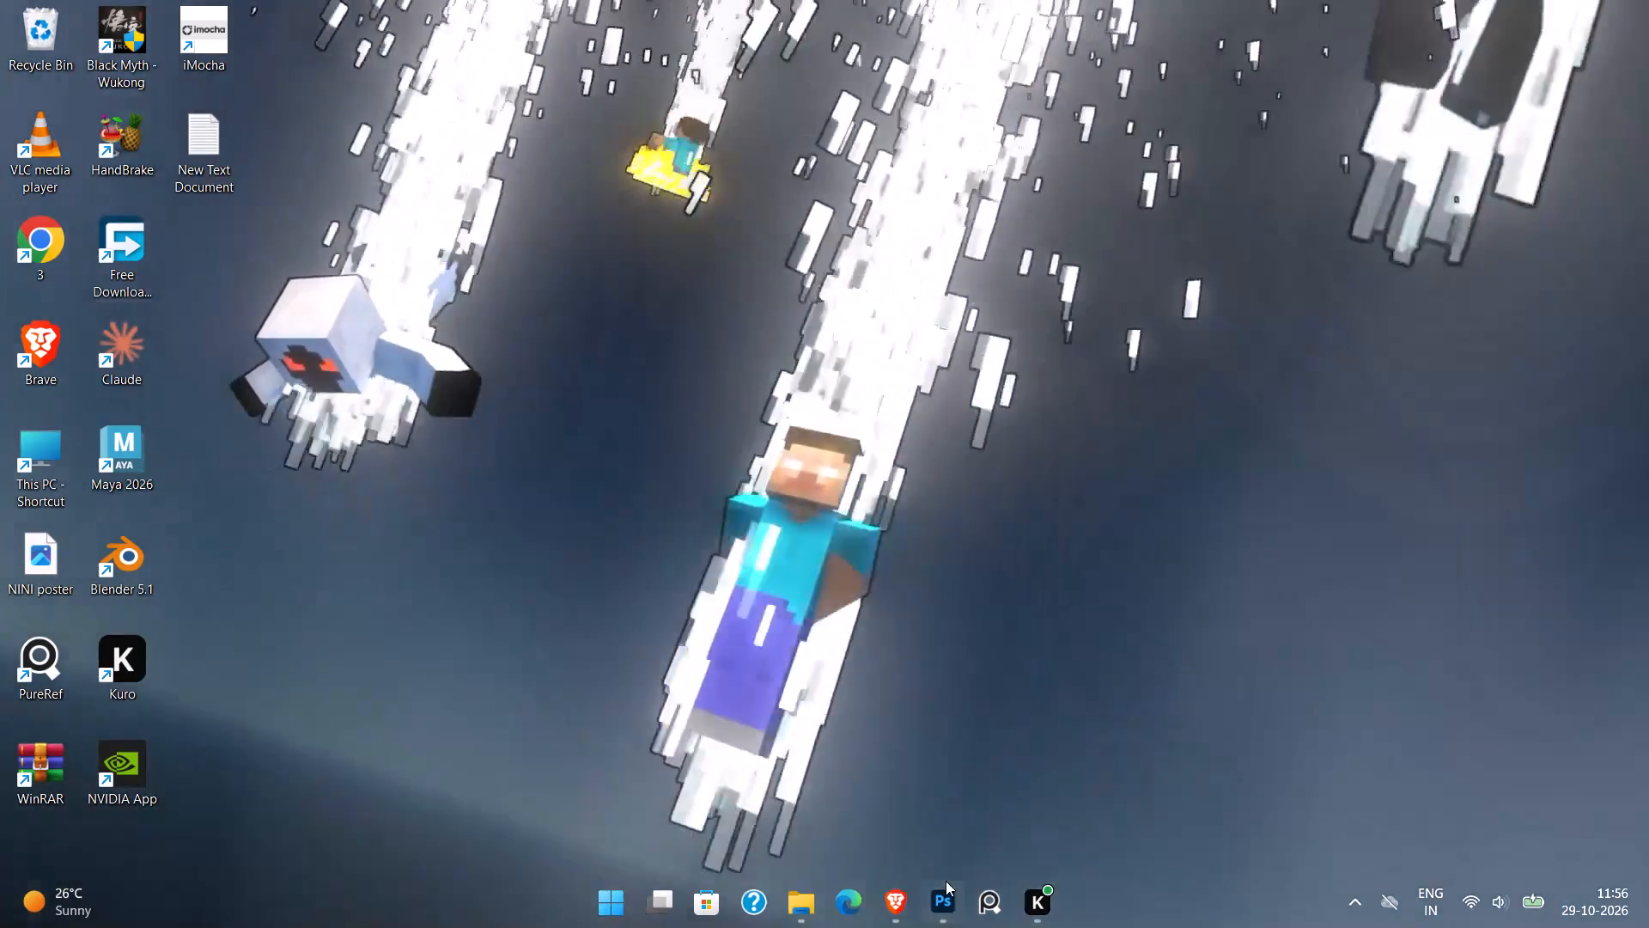
Switch to Photoshop and delete the WhatsApp Image 10.43.12 AM photo layer from the Work Filled with Kirtana poster.
left_click(946, 881)
left_click(732, 374)
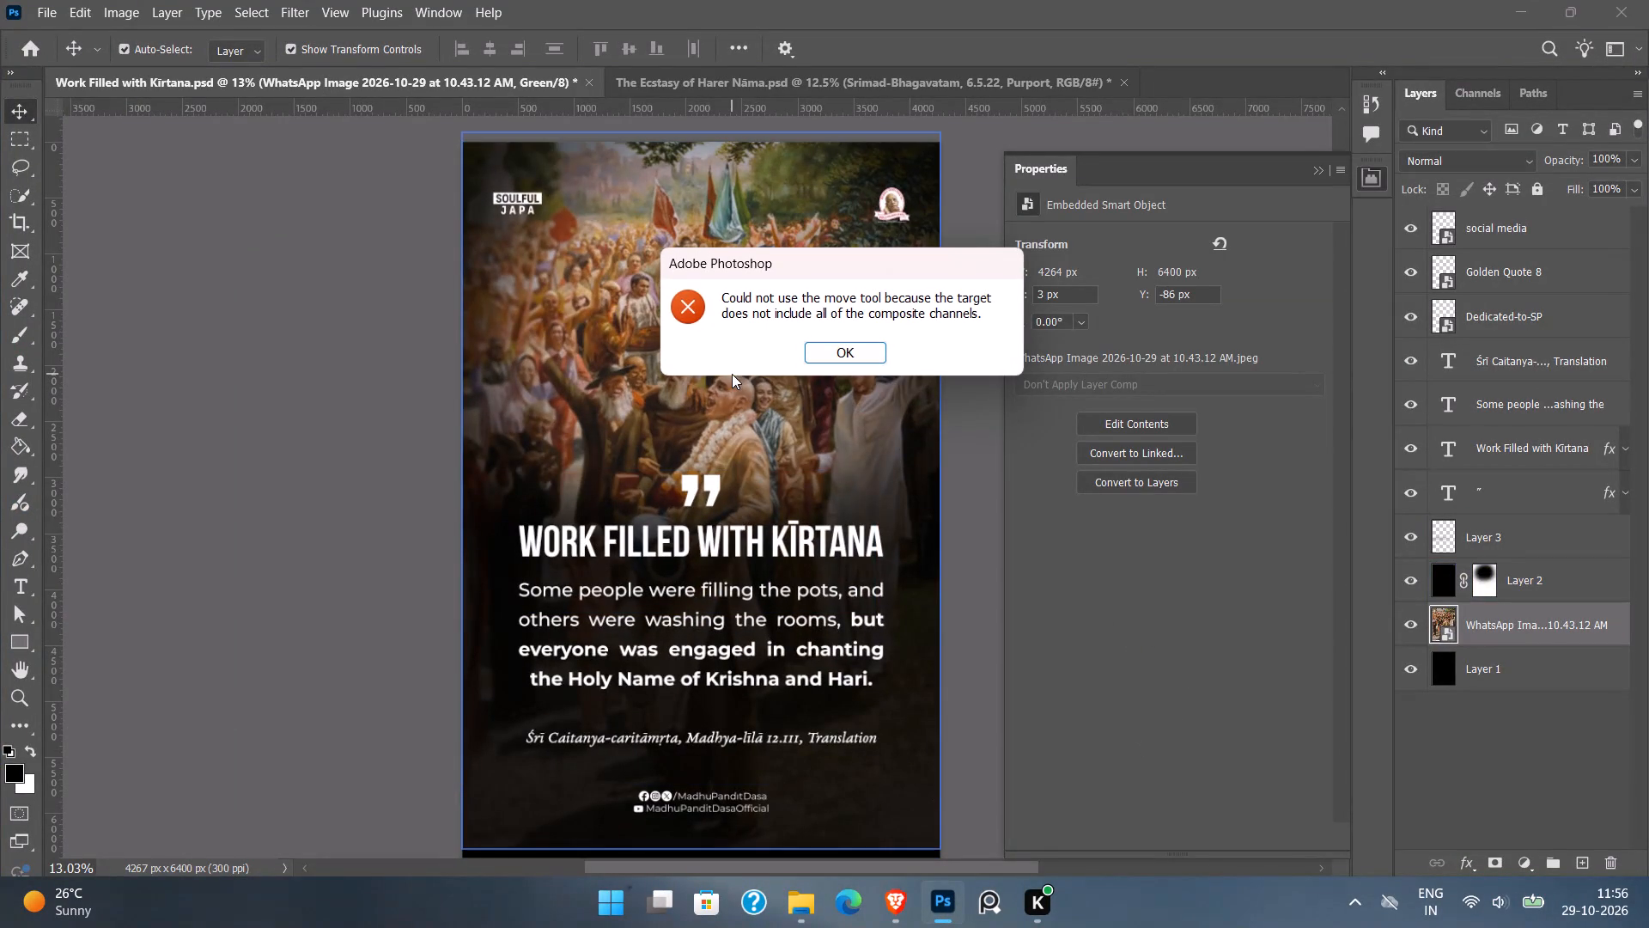
left_click(843, 351)
key("BackSpace")
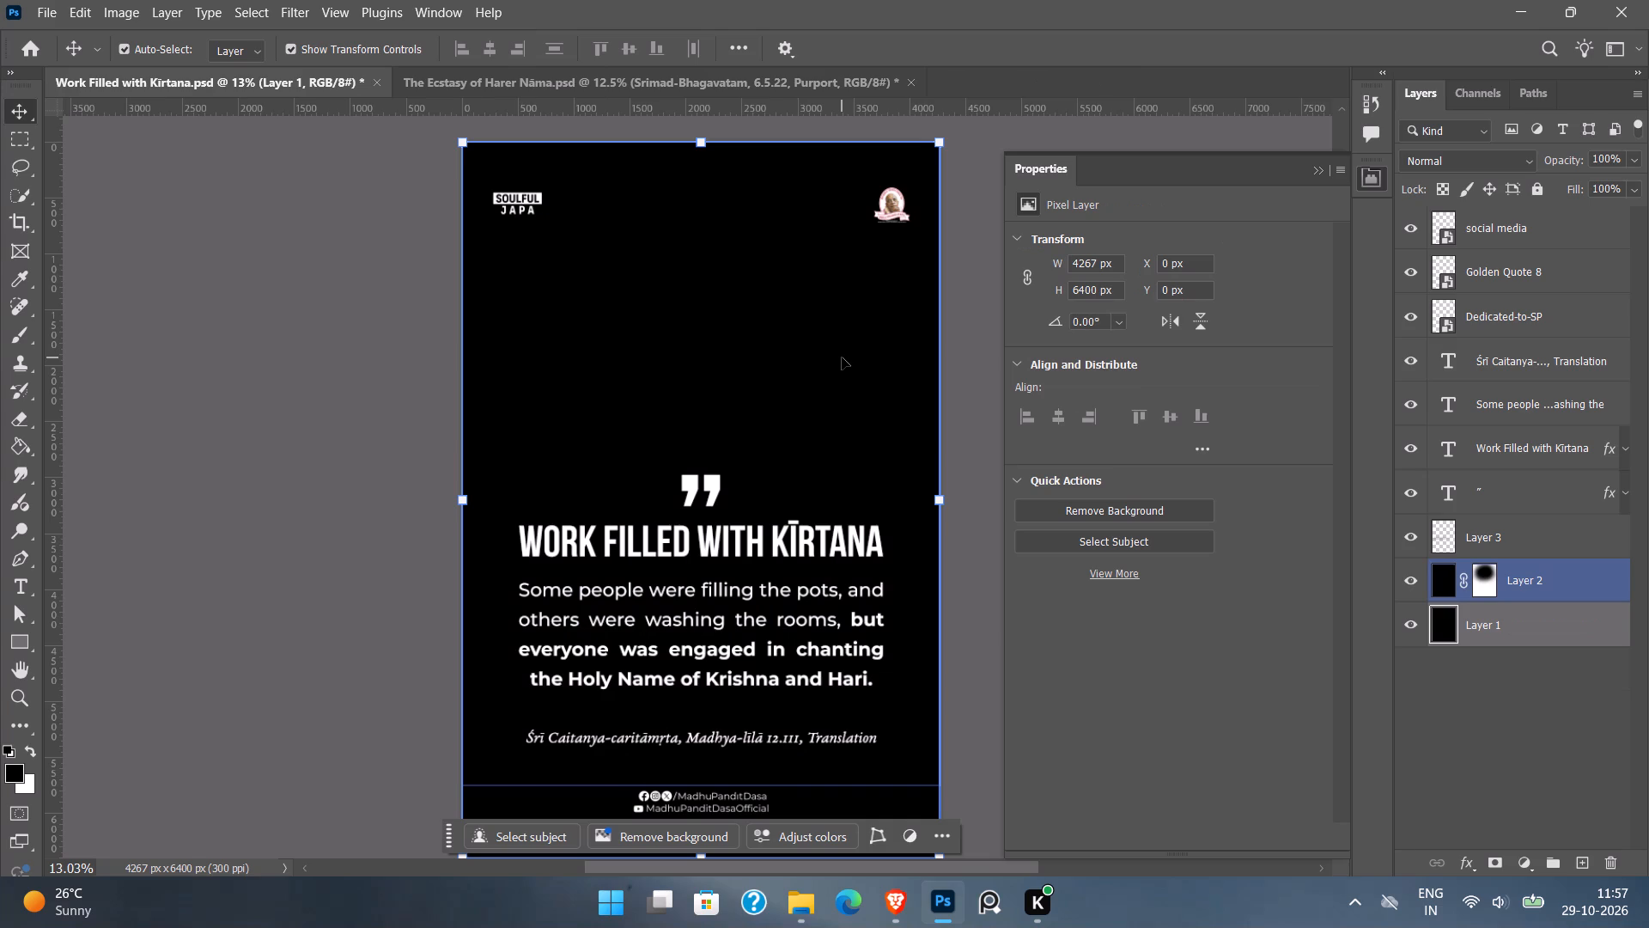
Switch to File Explorer and browse the Office folder to the WhatsApp images dated 2026-10-29.
left_click(783, 927)
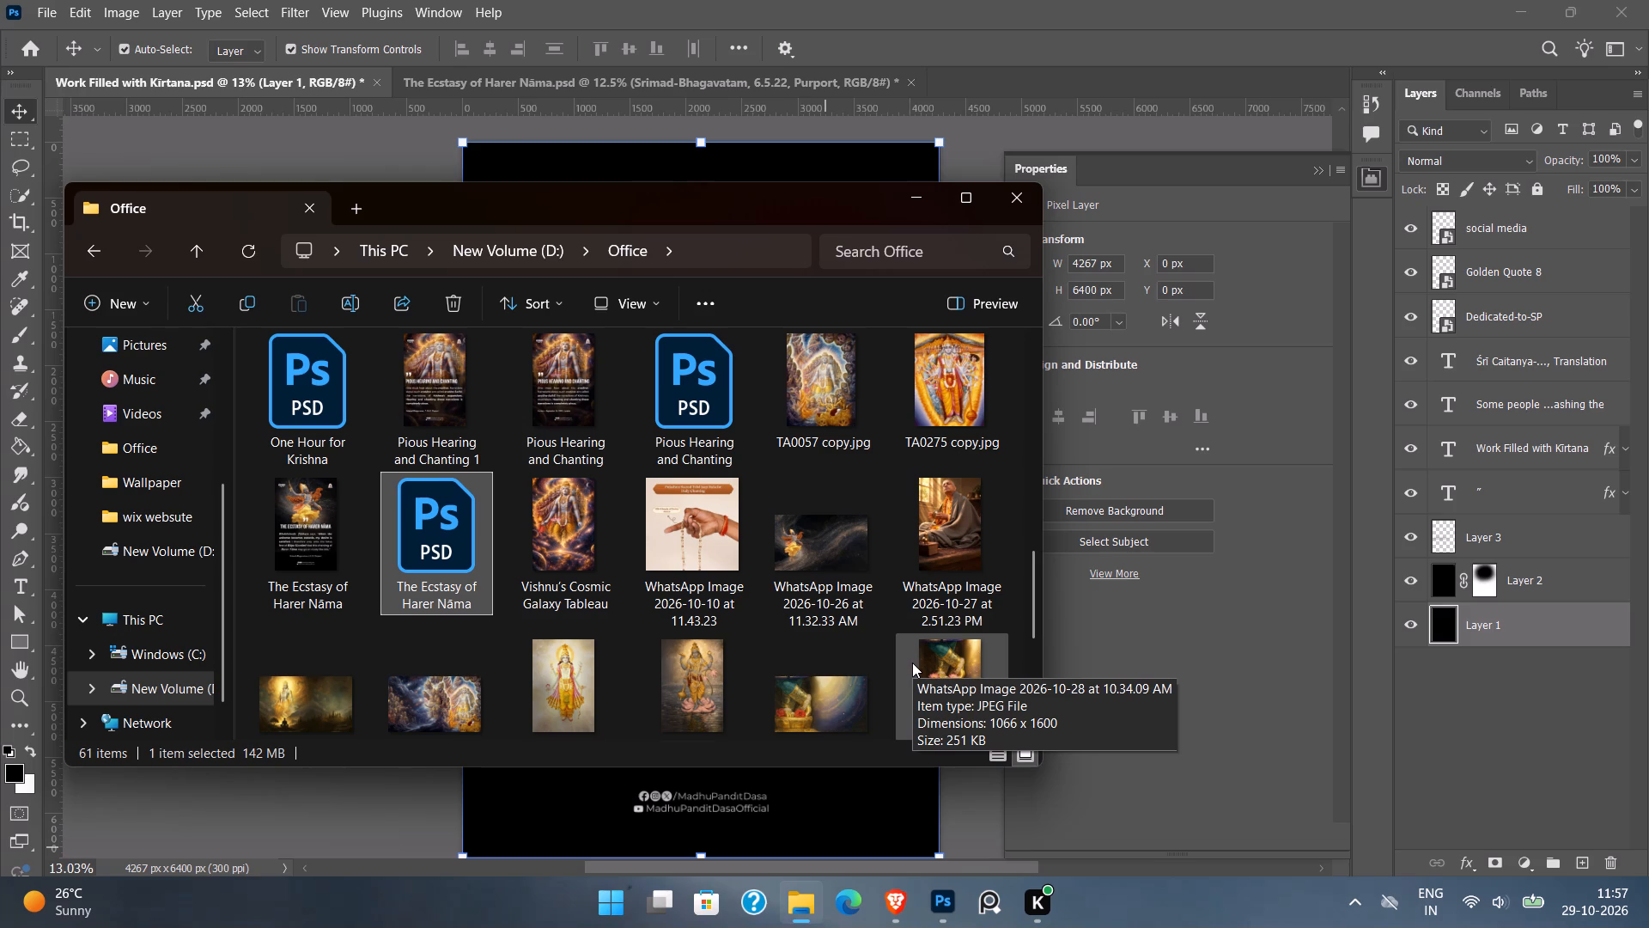
scroll(587, 593, "down", 5)
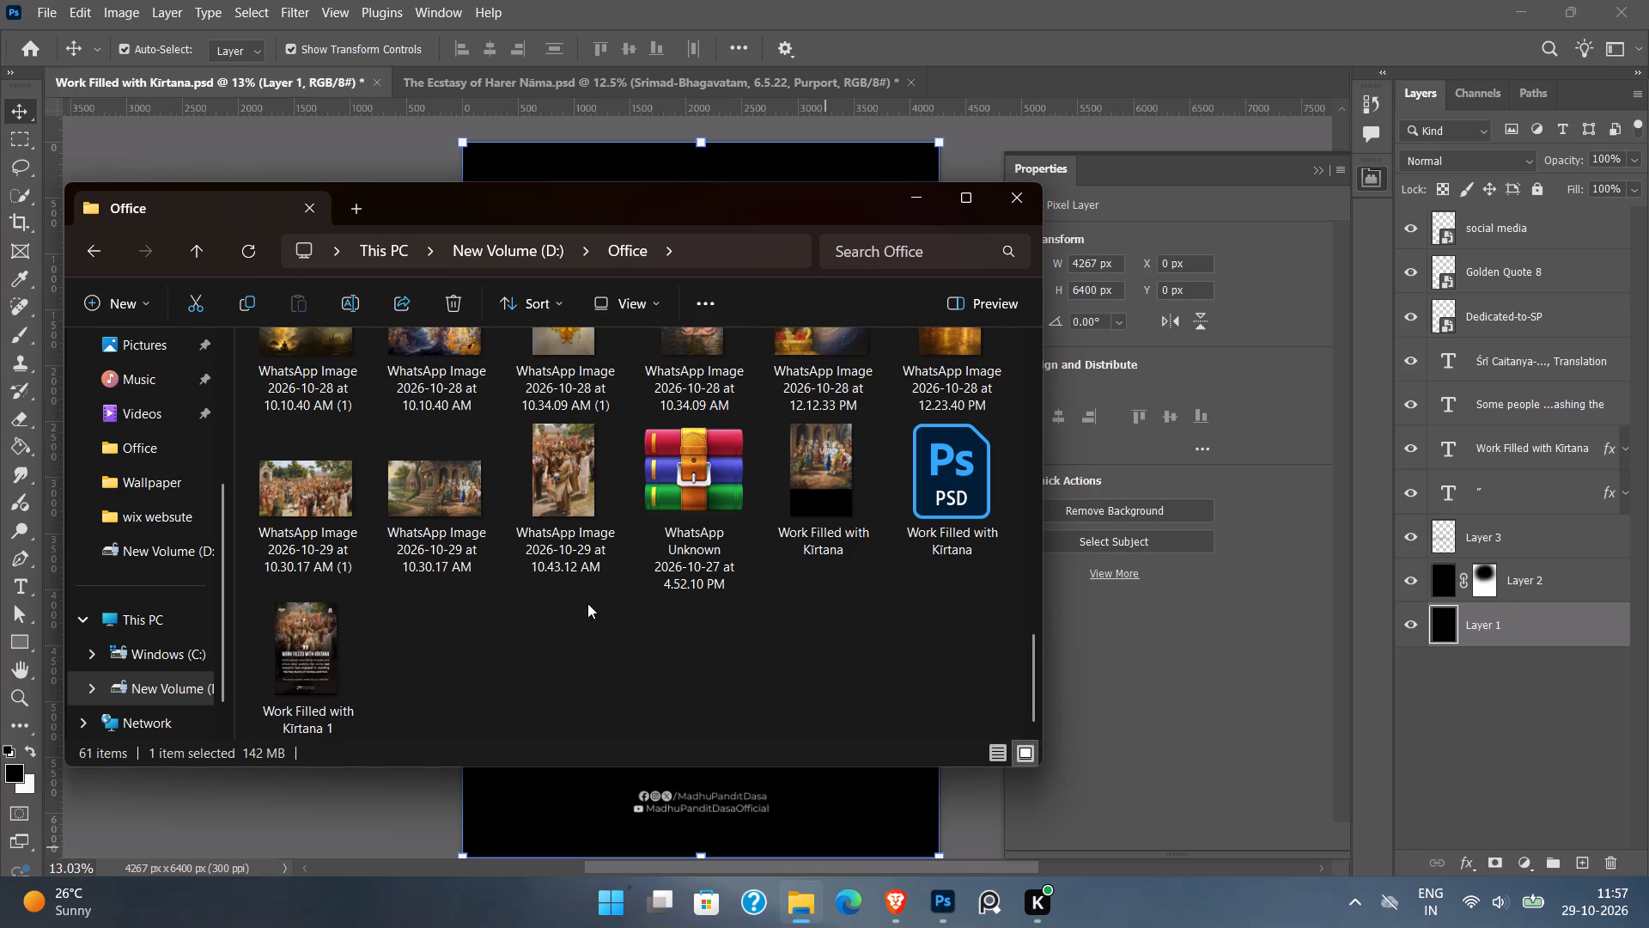
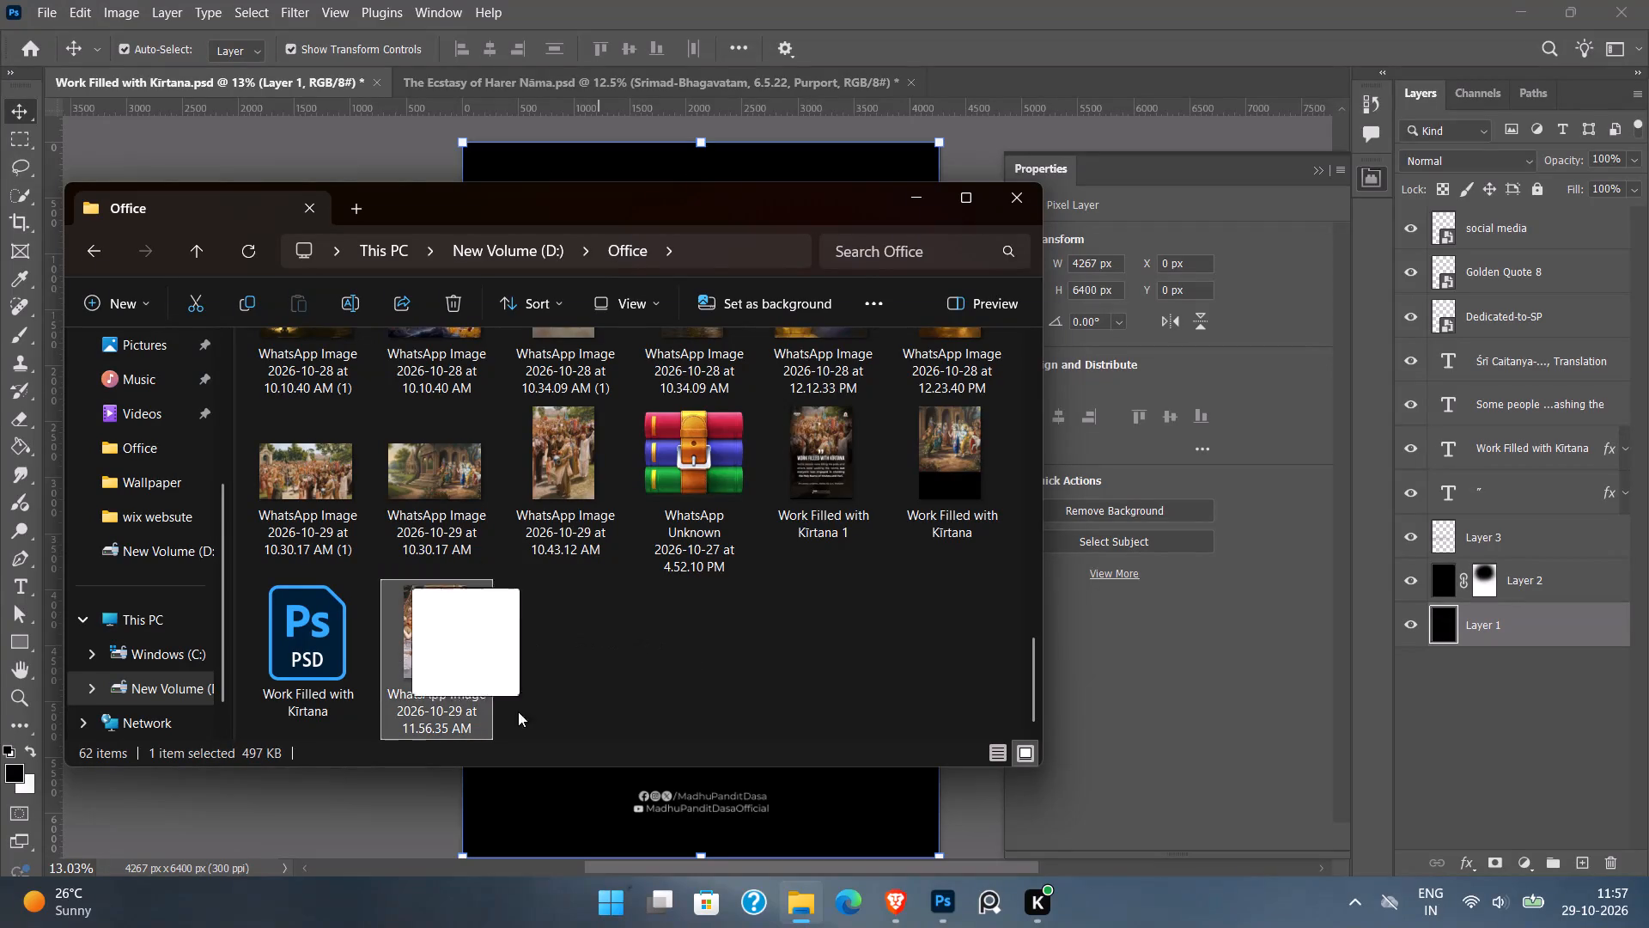
Place the WhatsApp Image 2026-10-29 at 11.56.35 AM from the Office folder into the Photoshop poster, directly above Layer 1.
left_click_drag(518, 711, 600, 797)
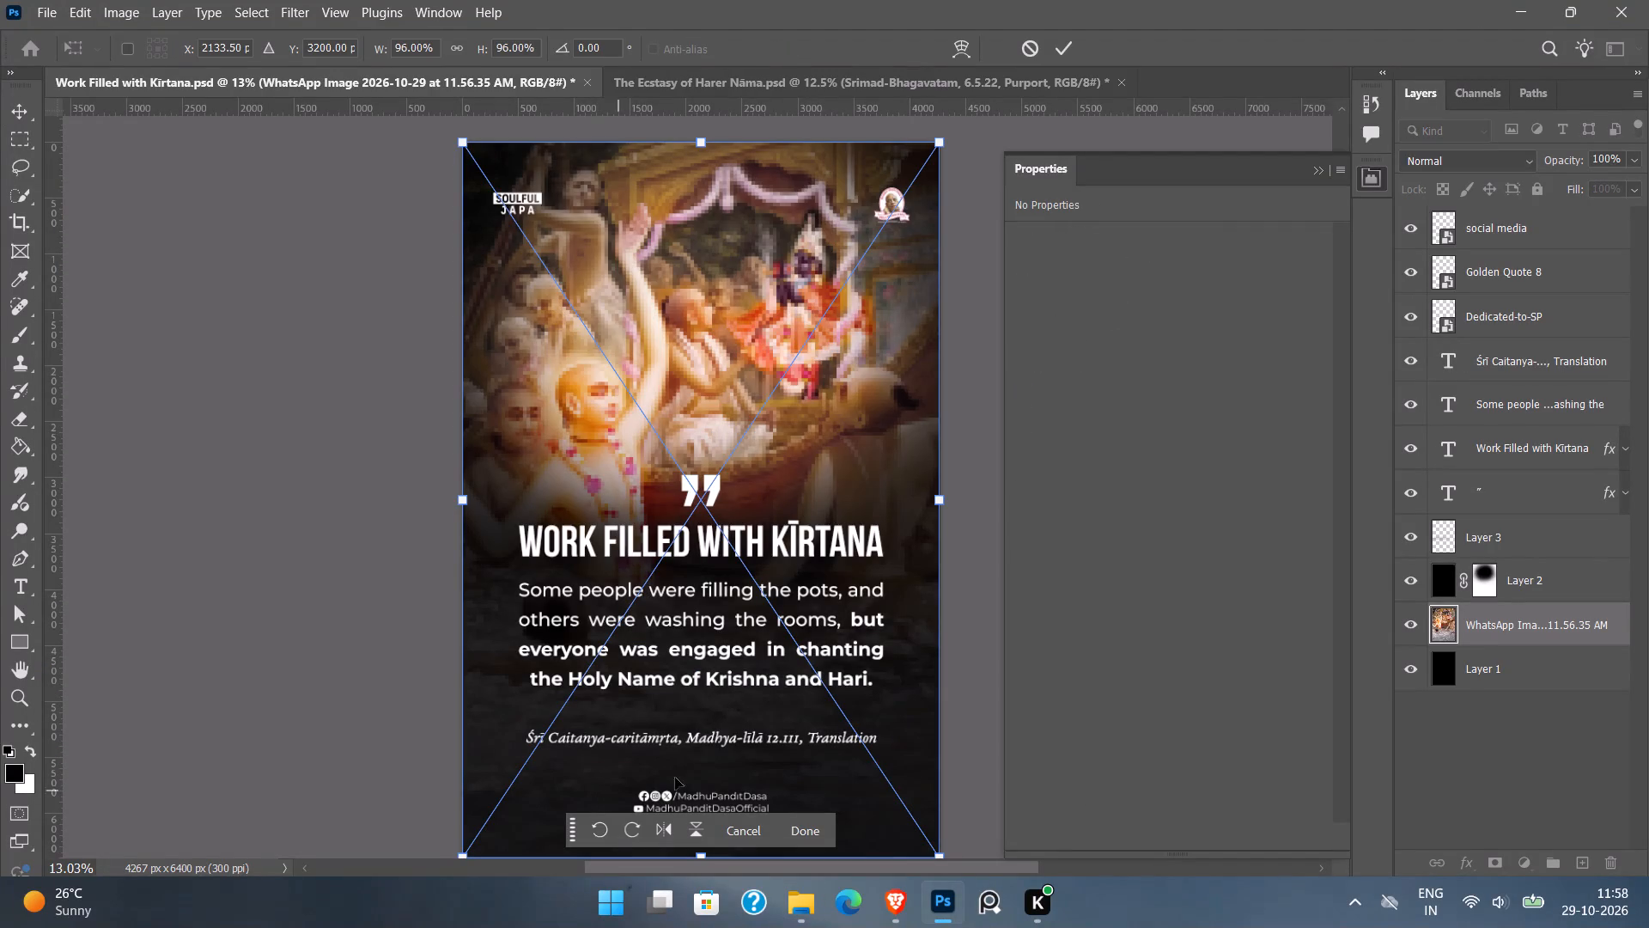
left_click(1447, 766)
left_click(978, 584)
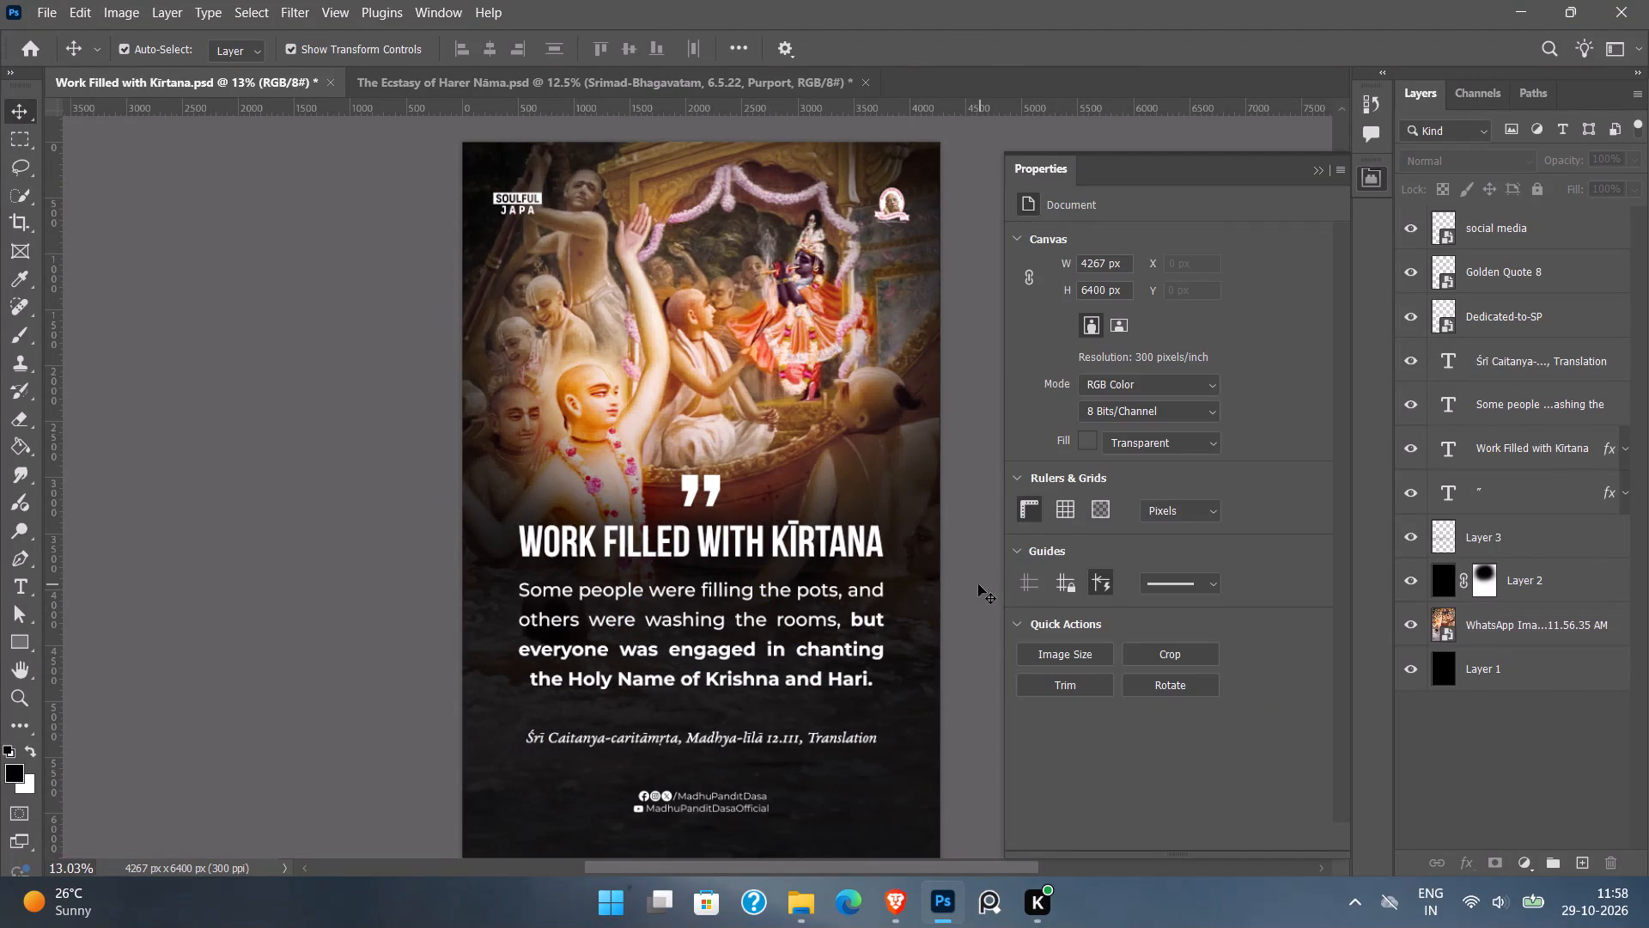
Examine the poster's composition with the new background picture, checking the artwork behind the title and quote text.
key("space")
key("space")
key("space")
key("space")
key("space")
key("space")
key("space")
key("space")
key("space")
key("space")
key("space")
left_click_drag(709, 473, 641, 467)
left_click_drag(837, 496, 806, 496, "ctrl")
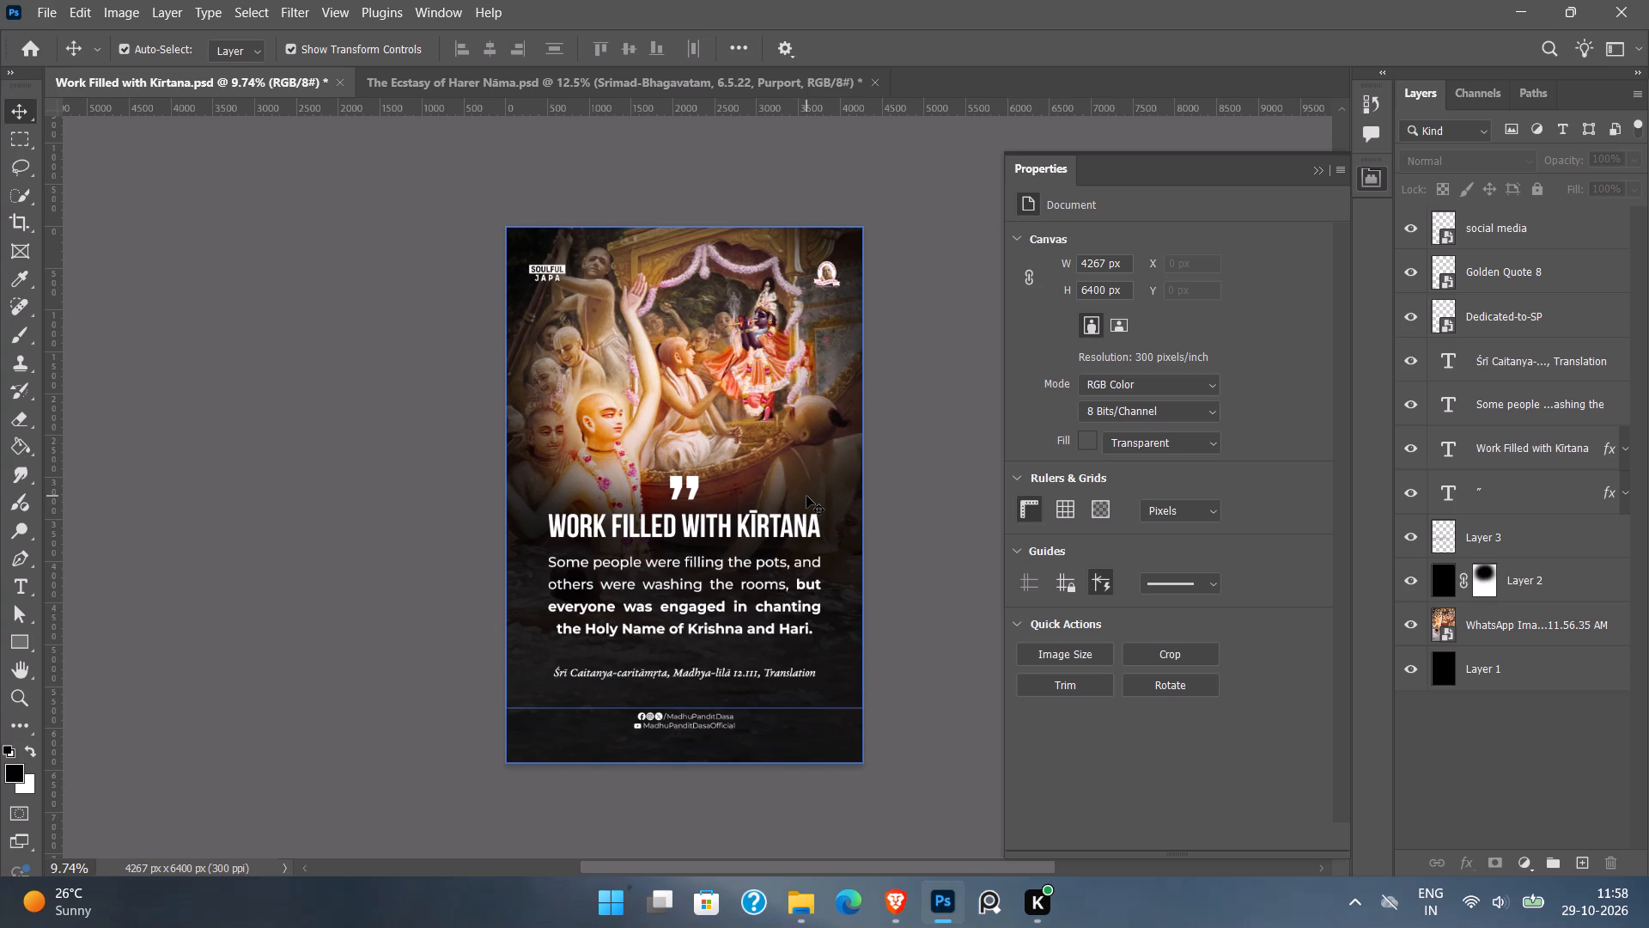
left_click(0, 272)
left_click(55, 246)
left_click(356, 259)
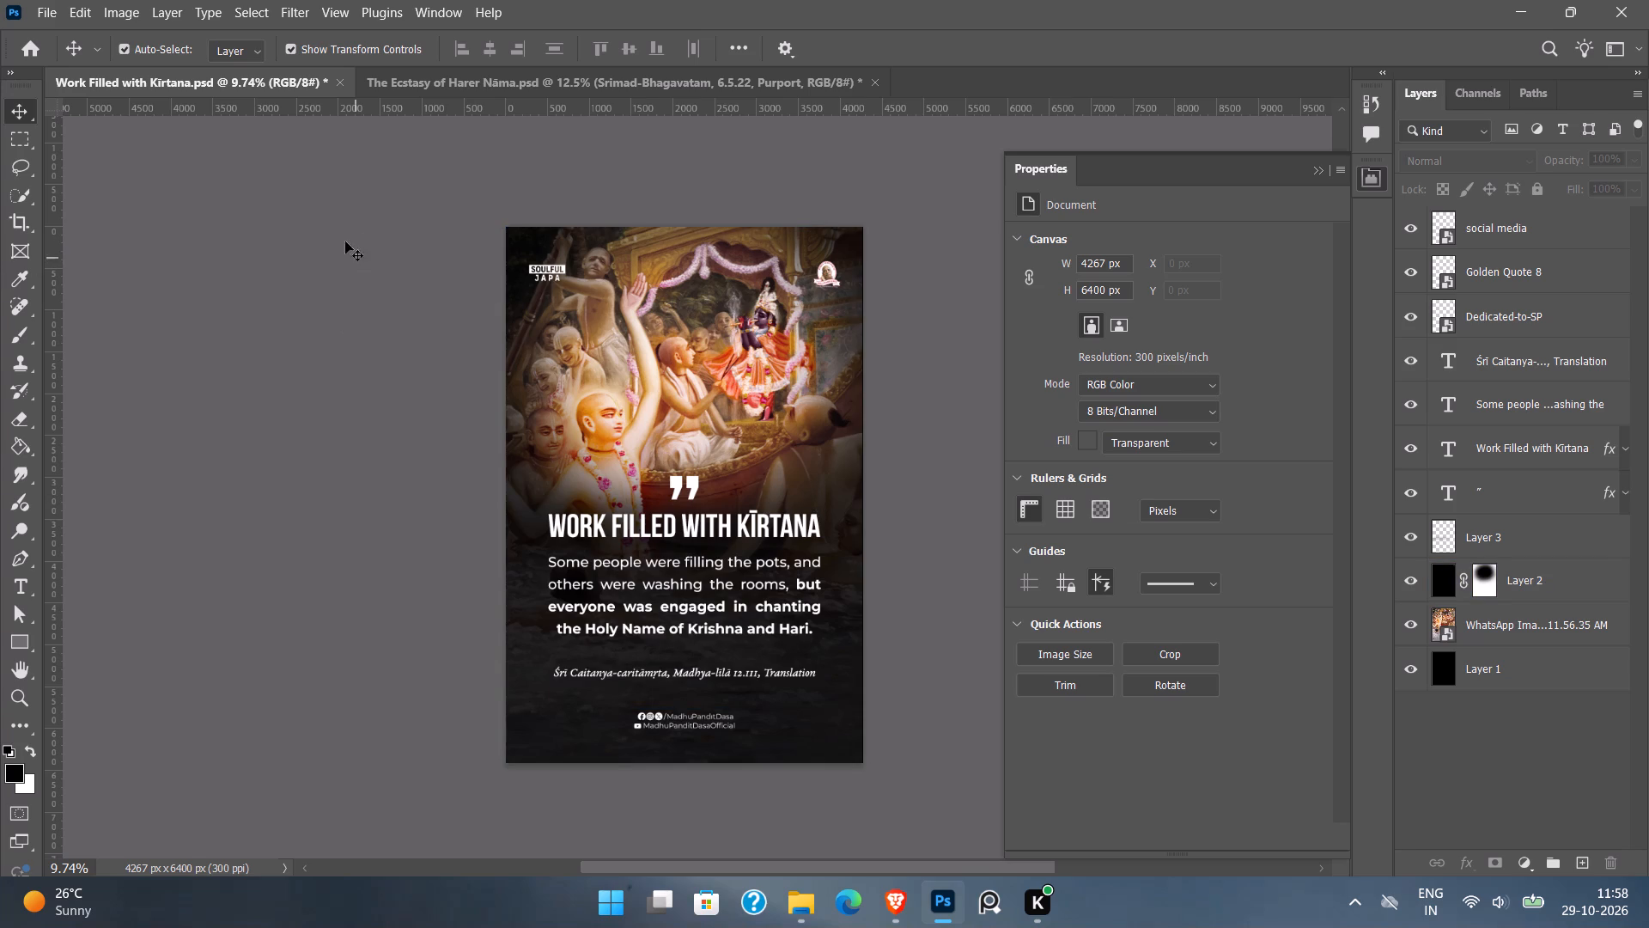
Start exporting the Work Filled with Kirtana poster as an image file.
left_click(31, 12)
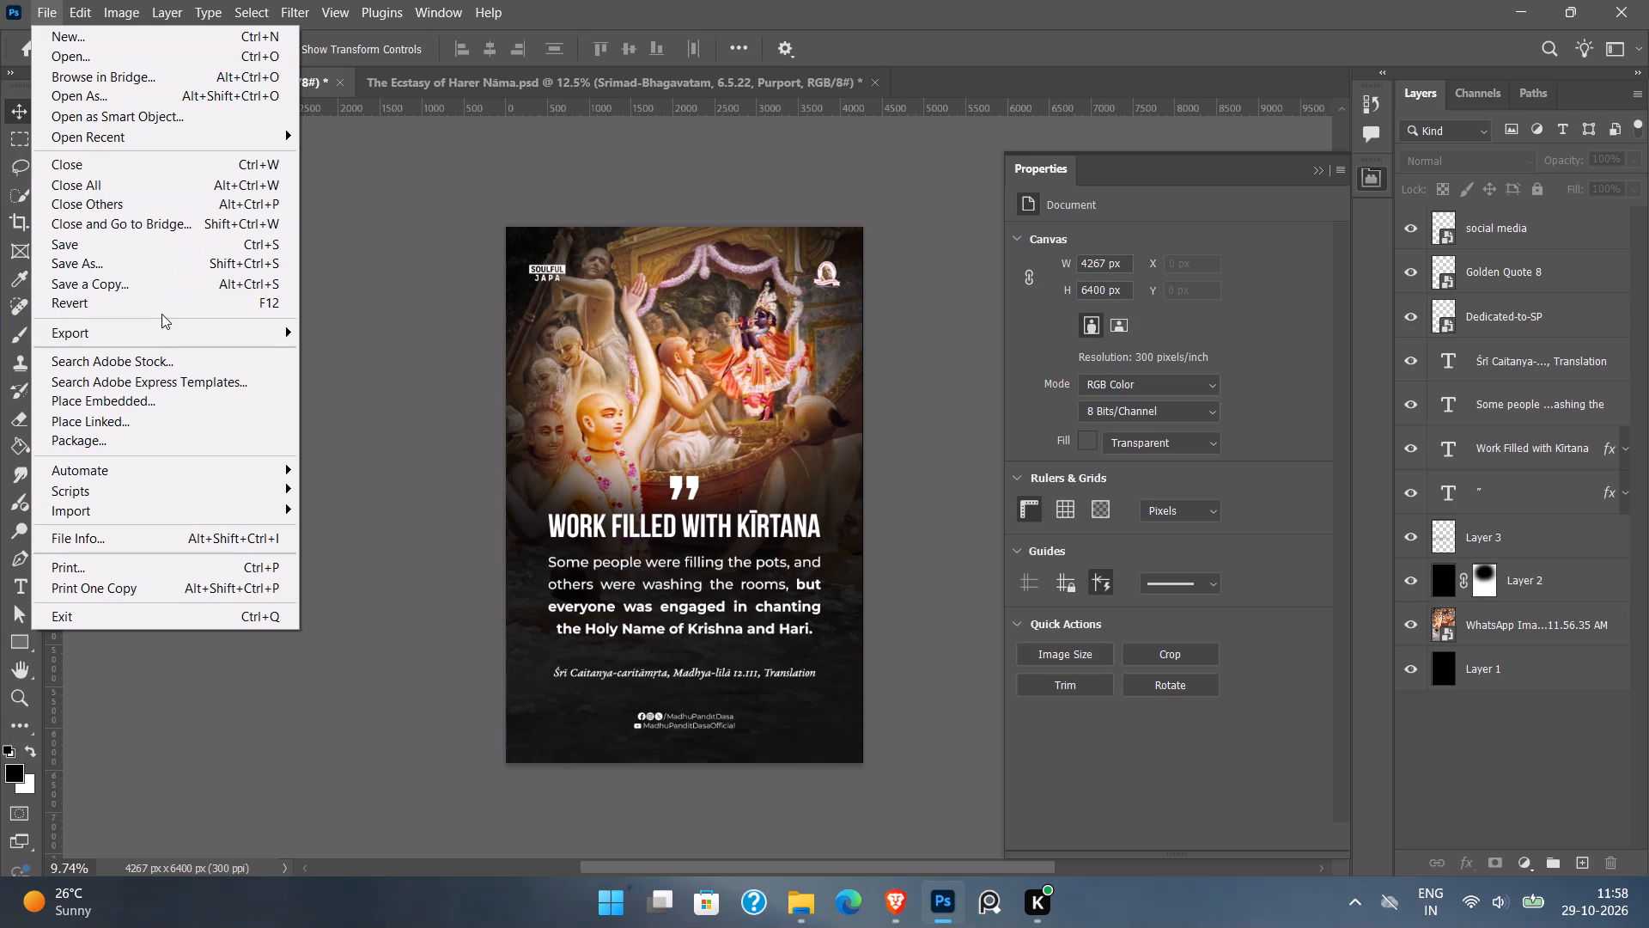
left_click(167, 339)
left_click(362, 342)
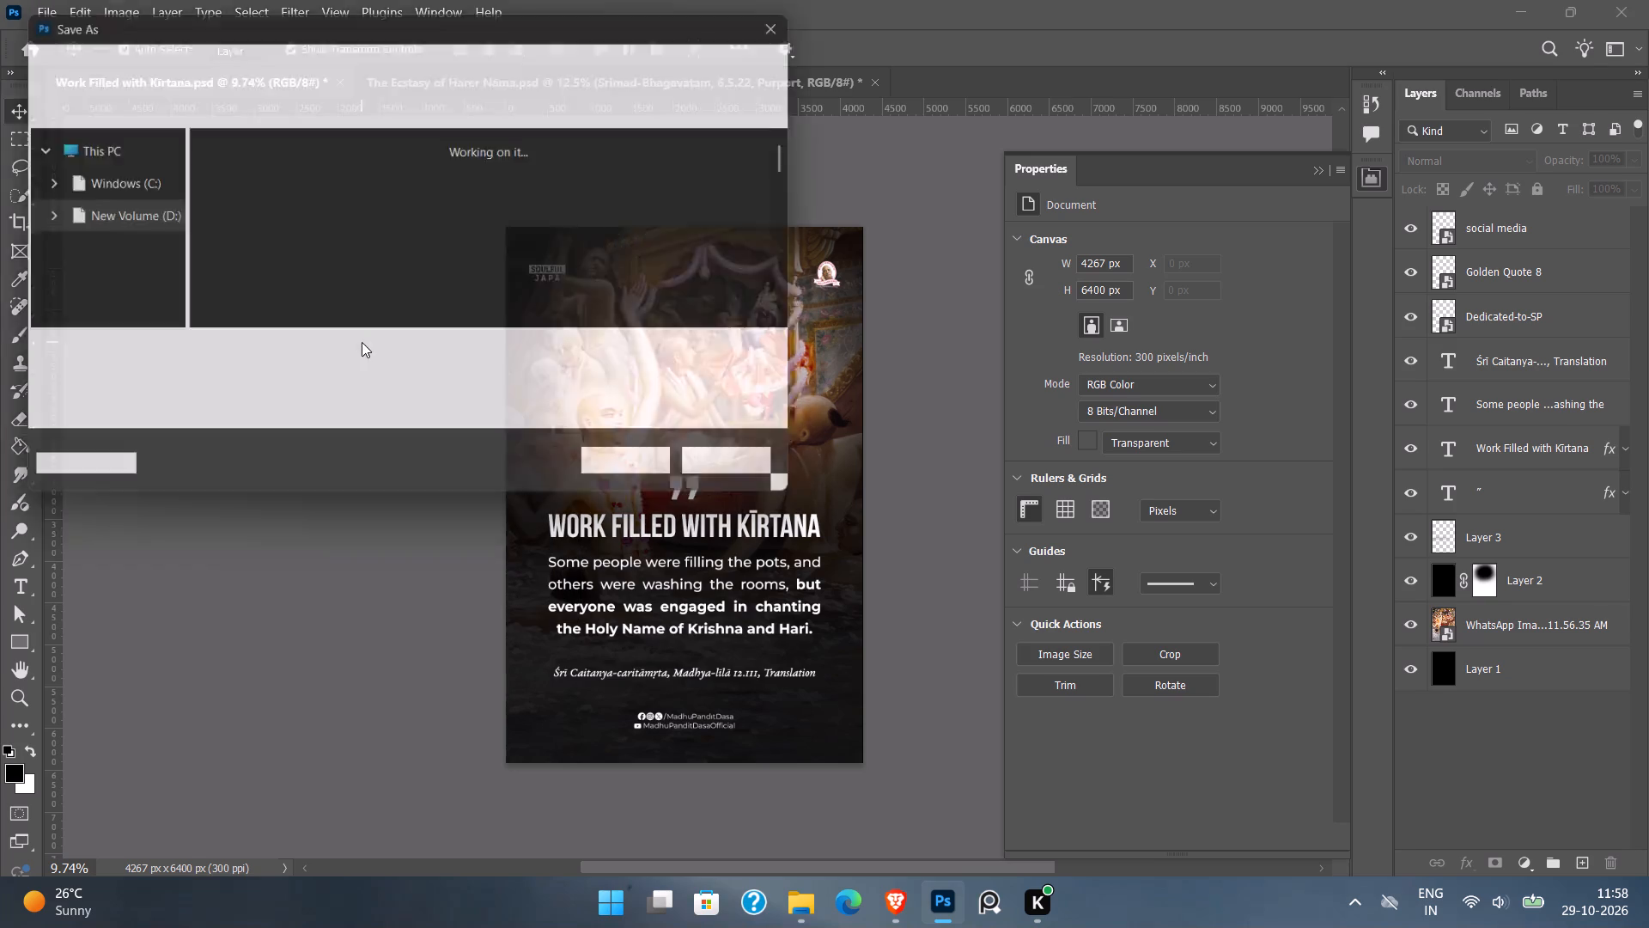
Save the Work Filled with Kirtana poster document.
left_click(650, 472)
Export the poster as a 4267 x 6400 px JPG to the Office folder, reusing the existing file name Work Filled with Kīrtana.
left_click(30, 11)
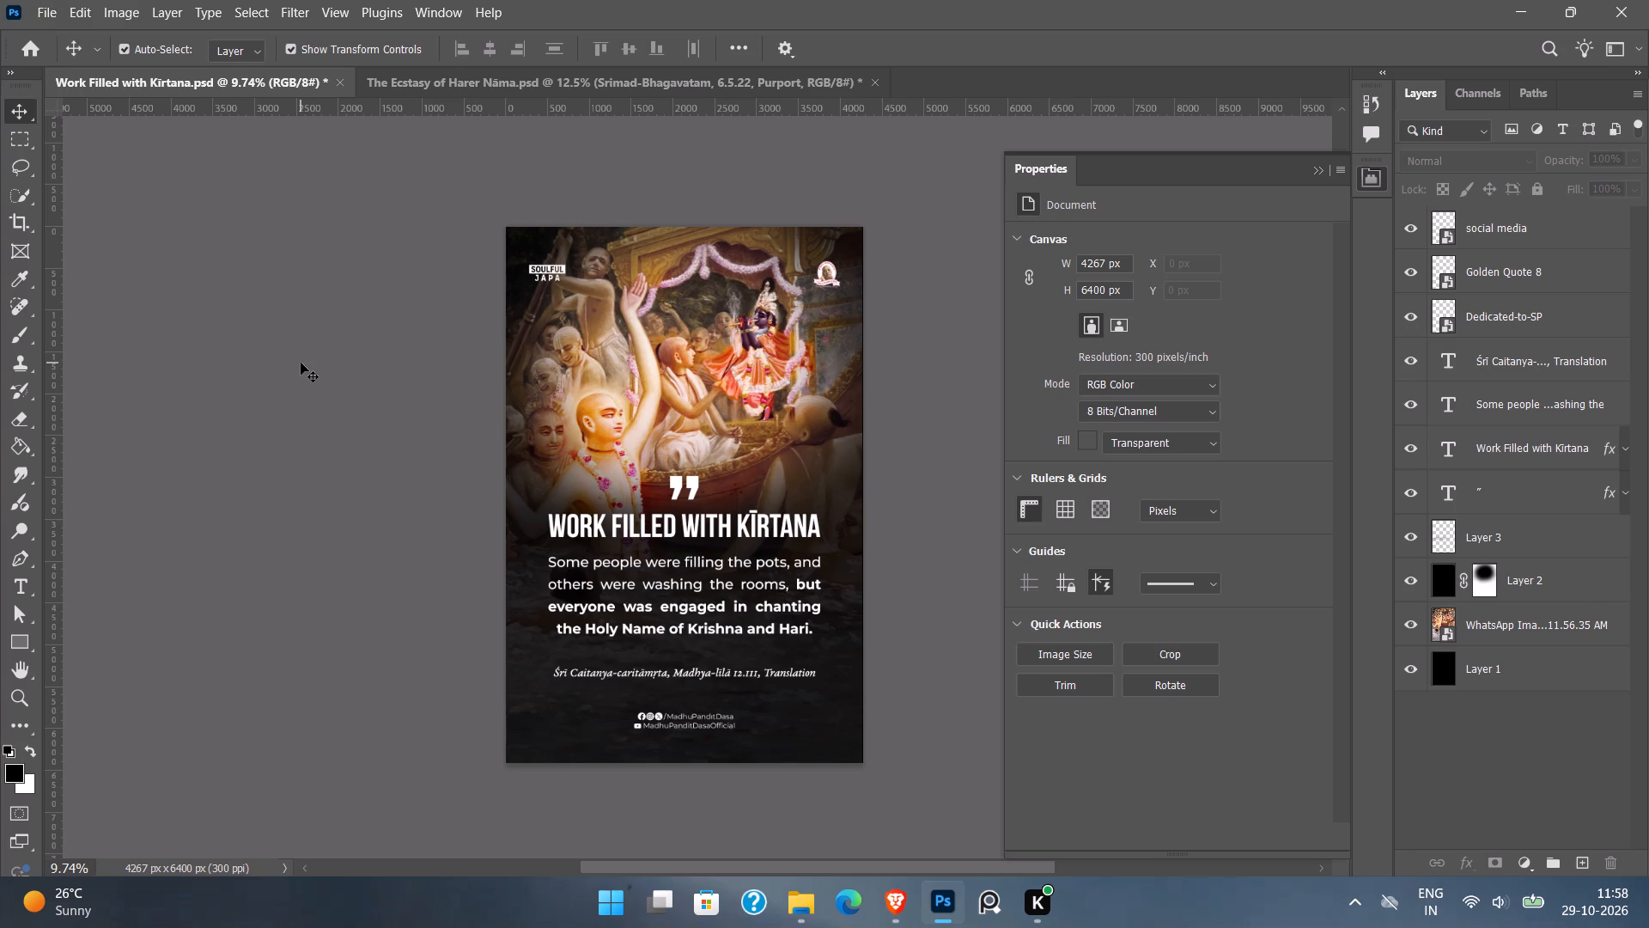
left_click(301, 363)
left_click(40, 10)
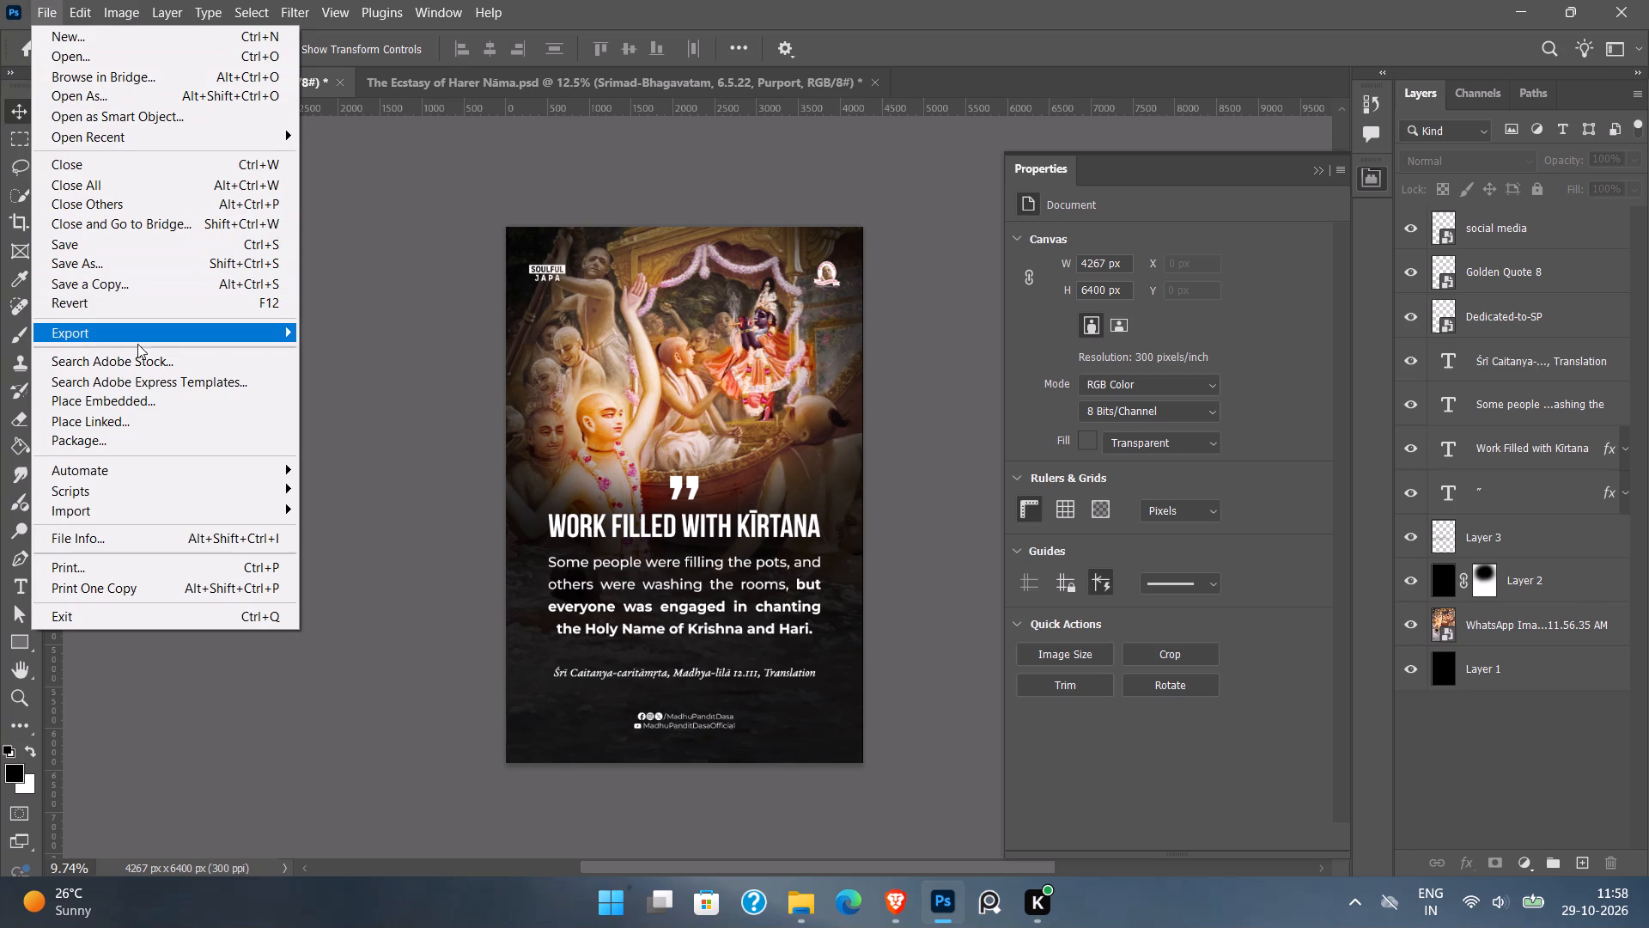
left_click(146, 333)
left_click(446, 348)
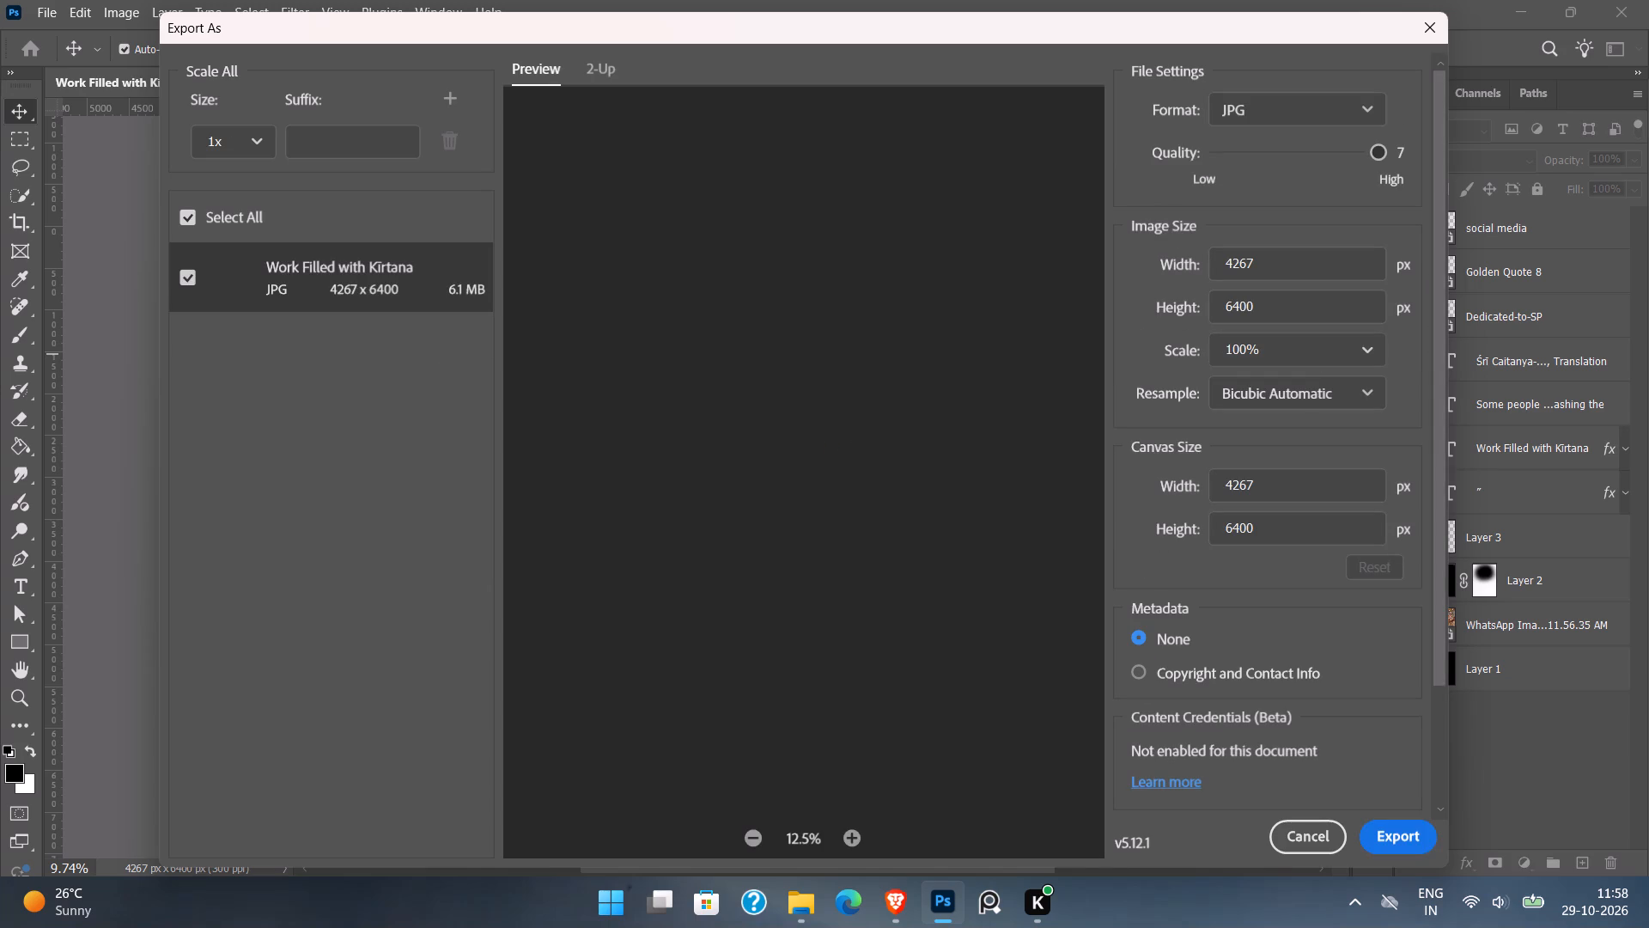
left_click(1391, 835)
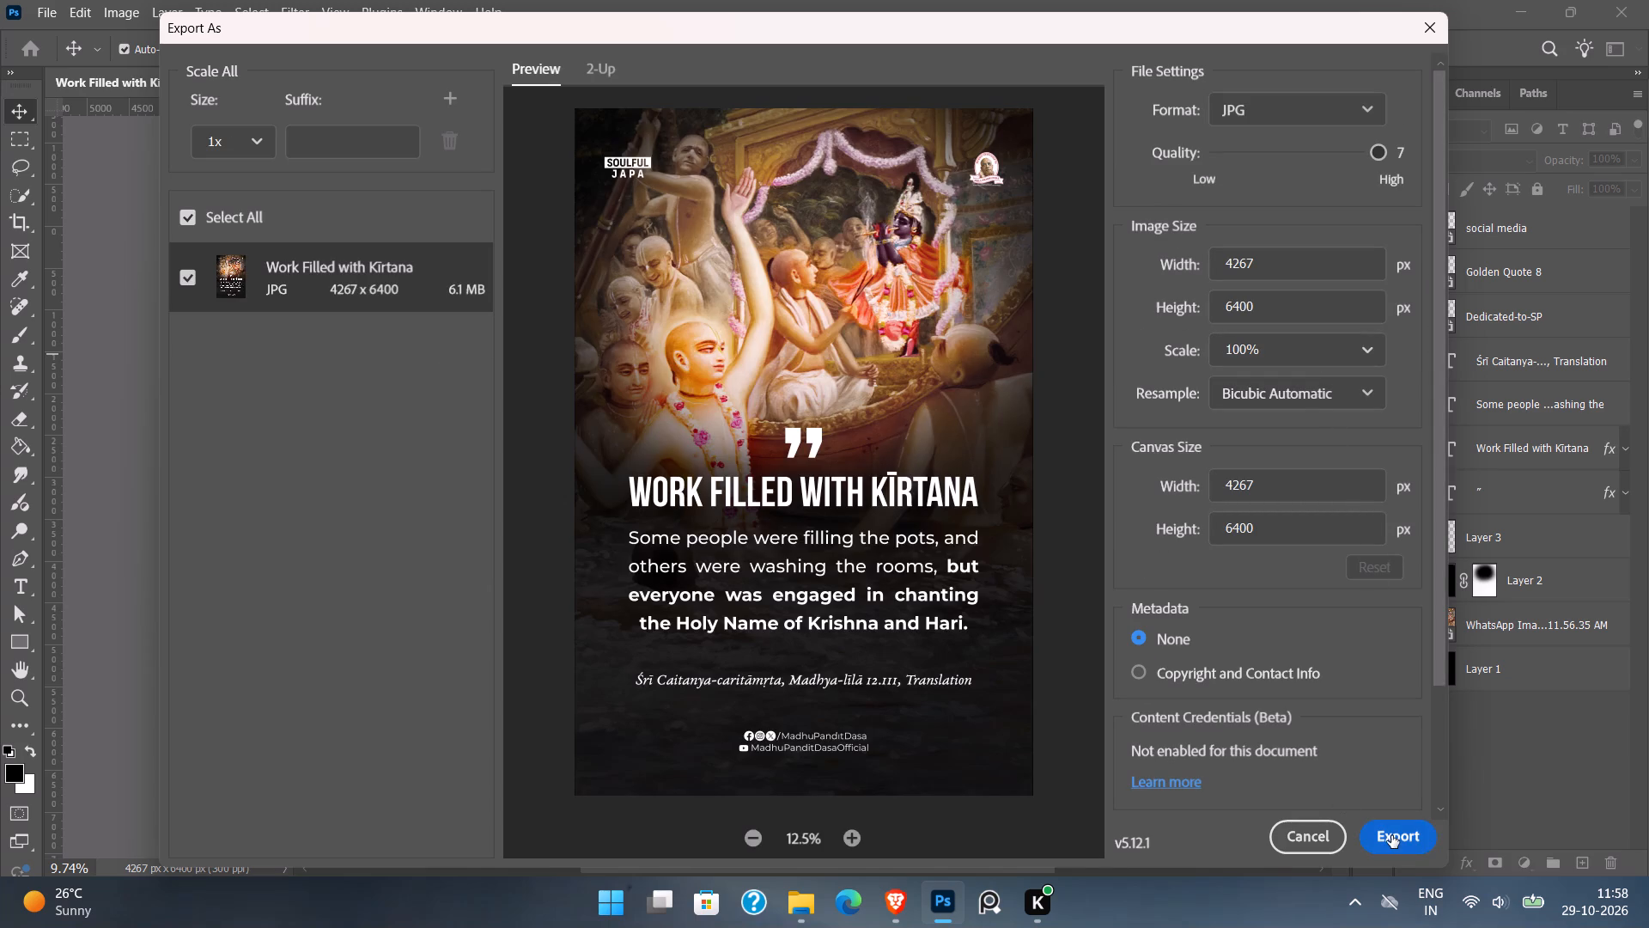
scroll(756, 282, "down", 5)
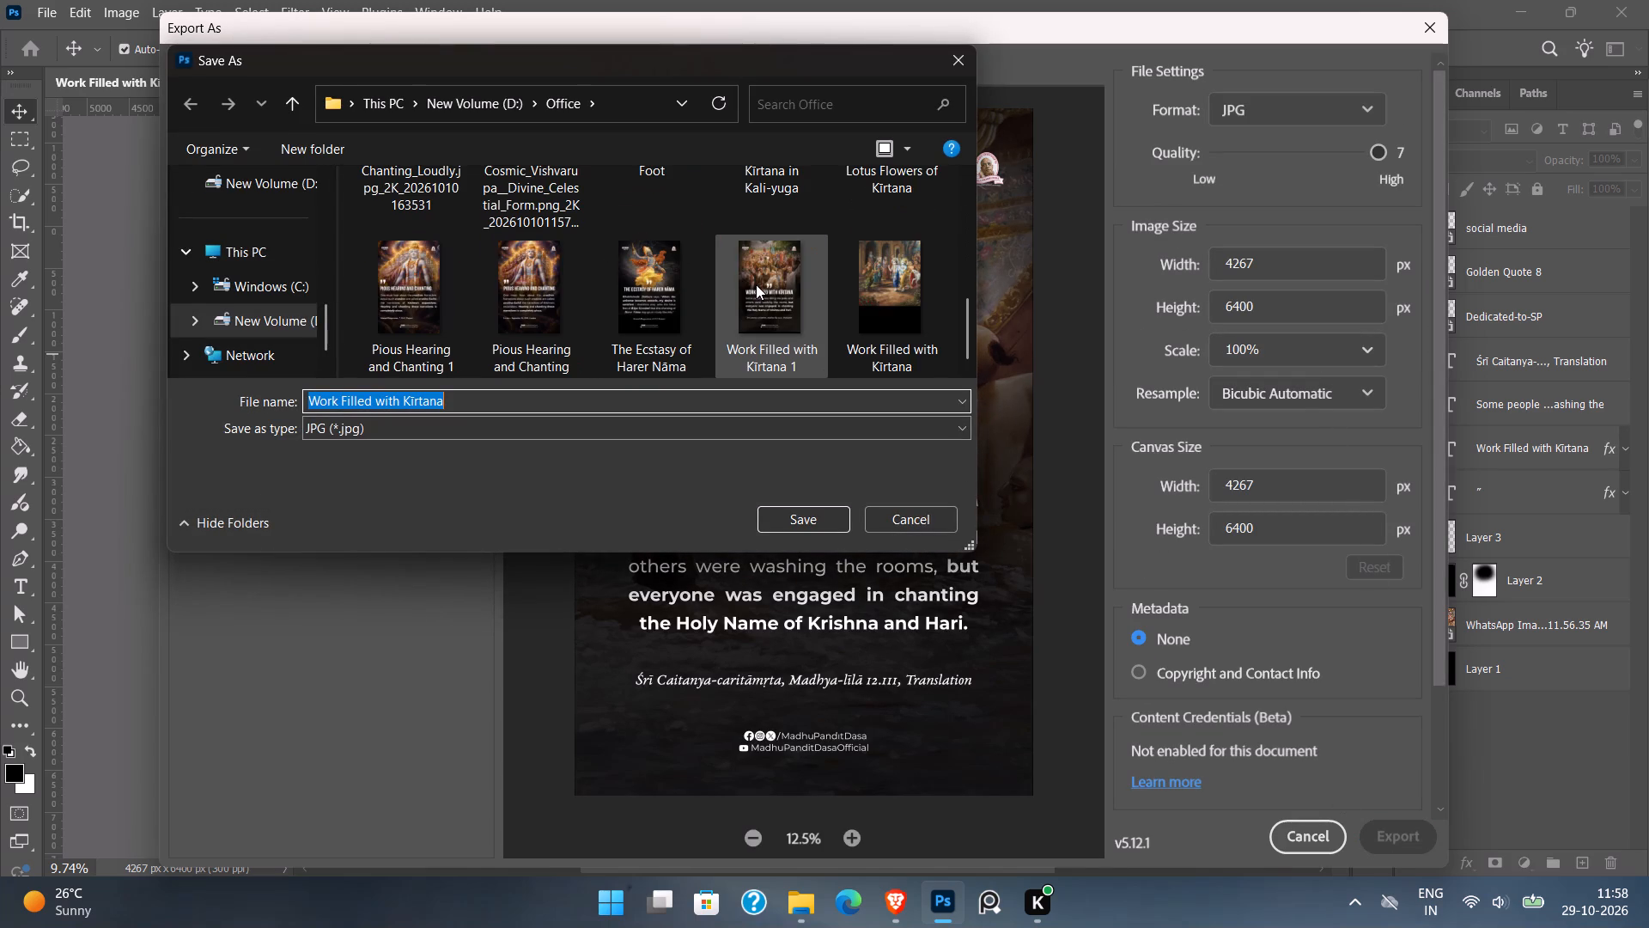
scroll(756, 284, "down", 2)
left_click(929, 287)
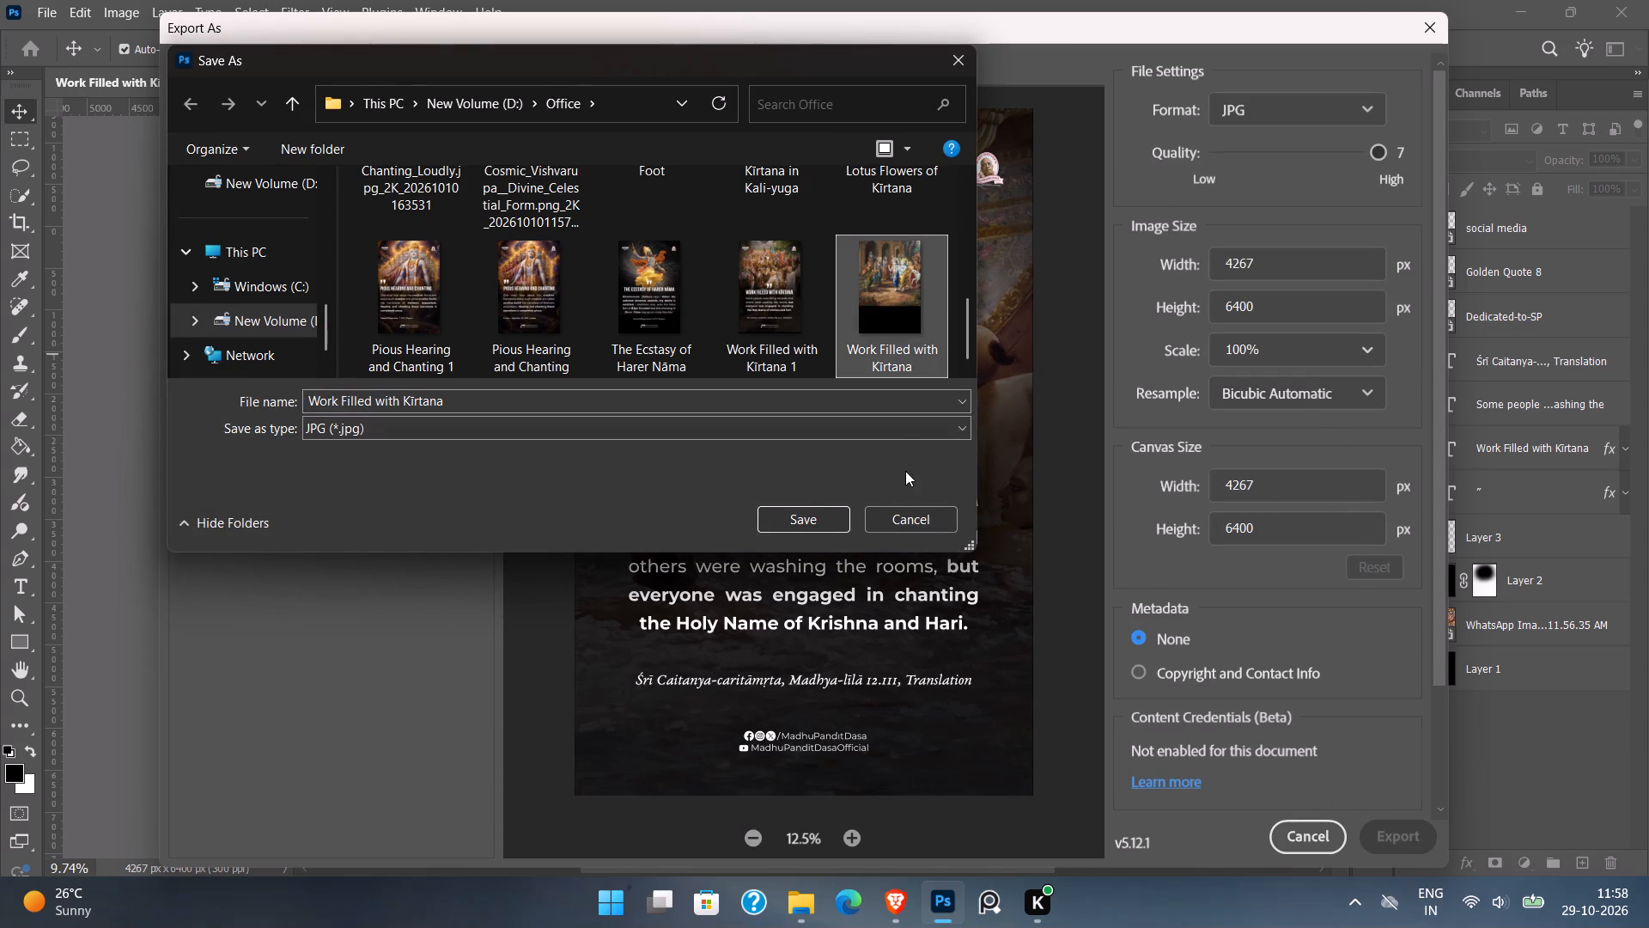
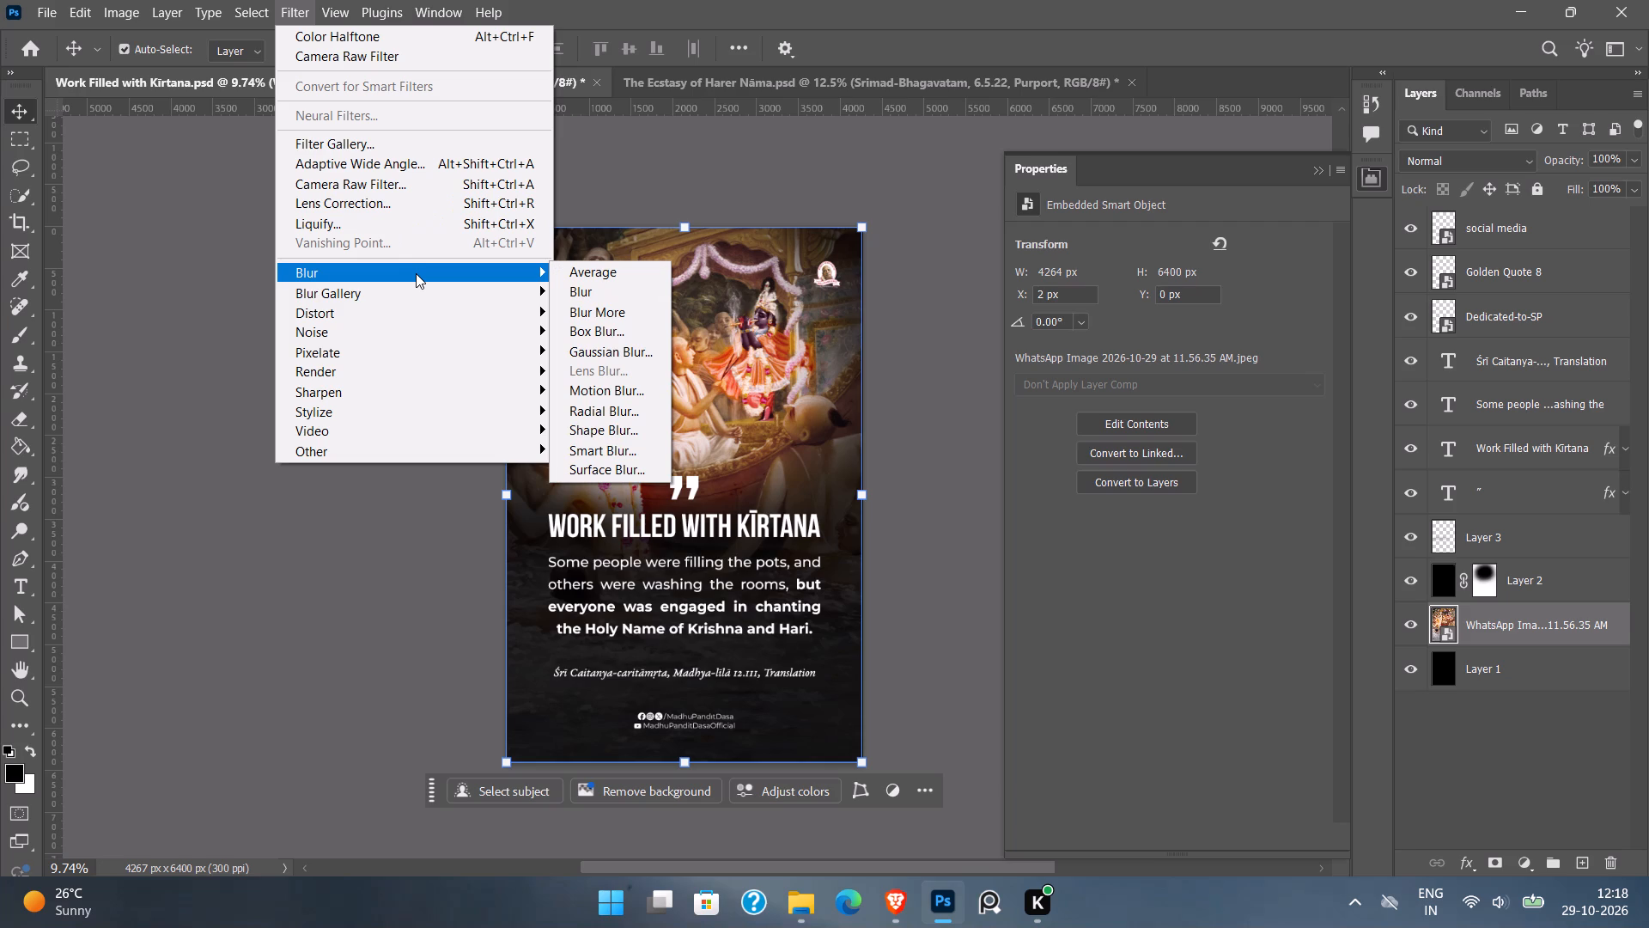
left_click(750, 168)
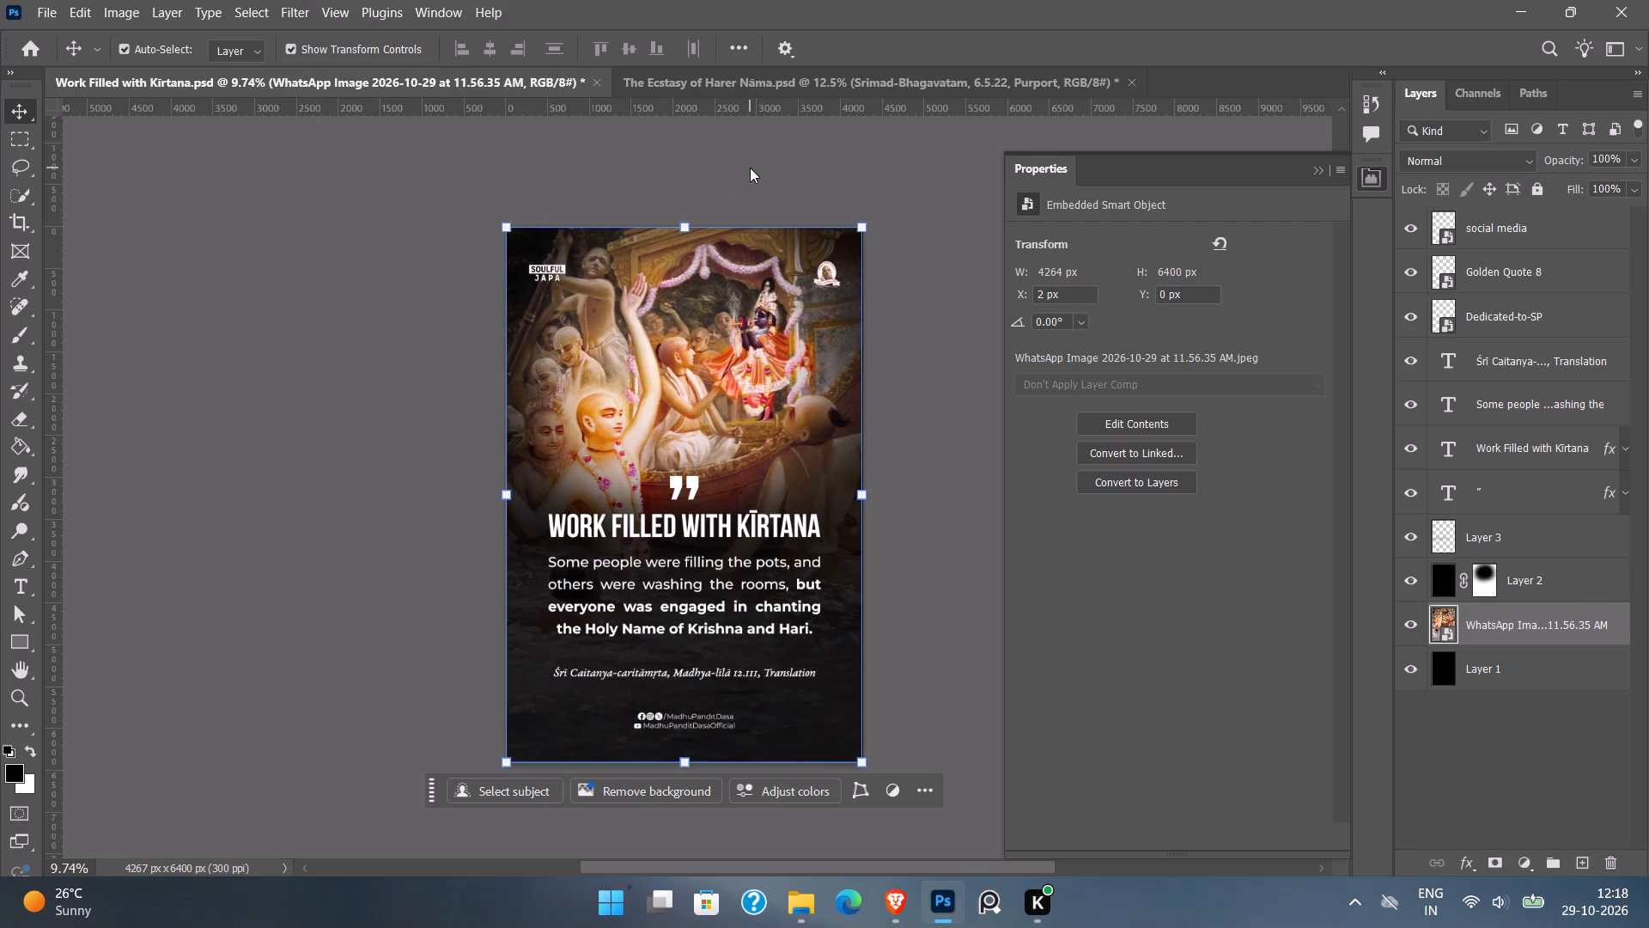
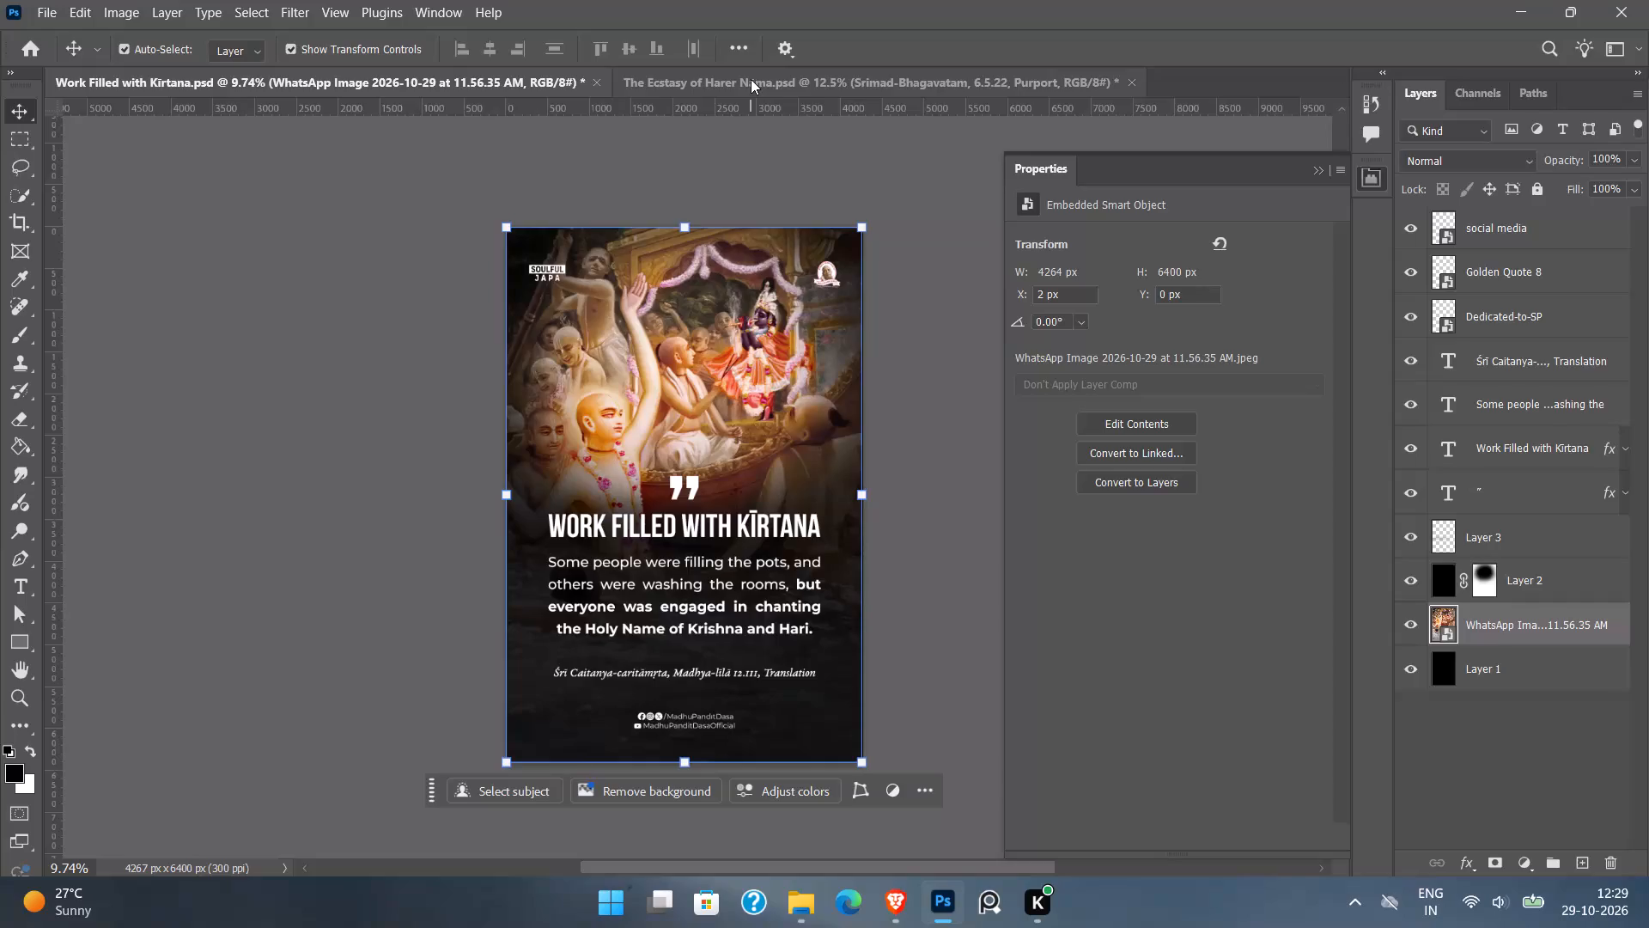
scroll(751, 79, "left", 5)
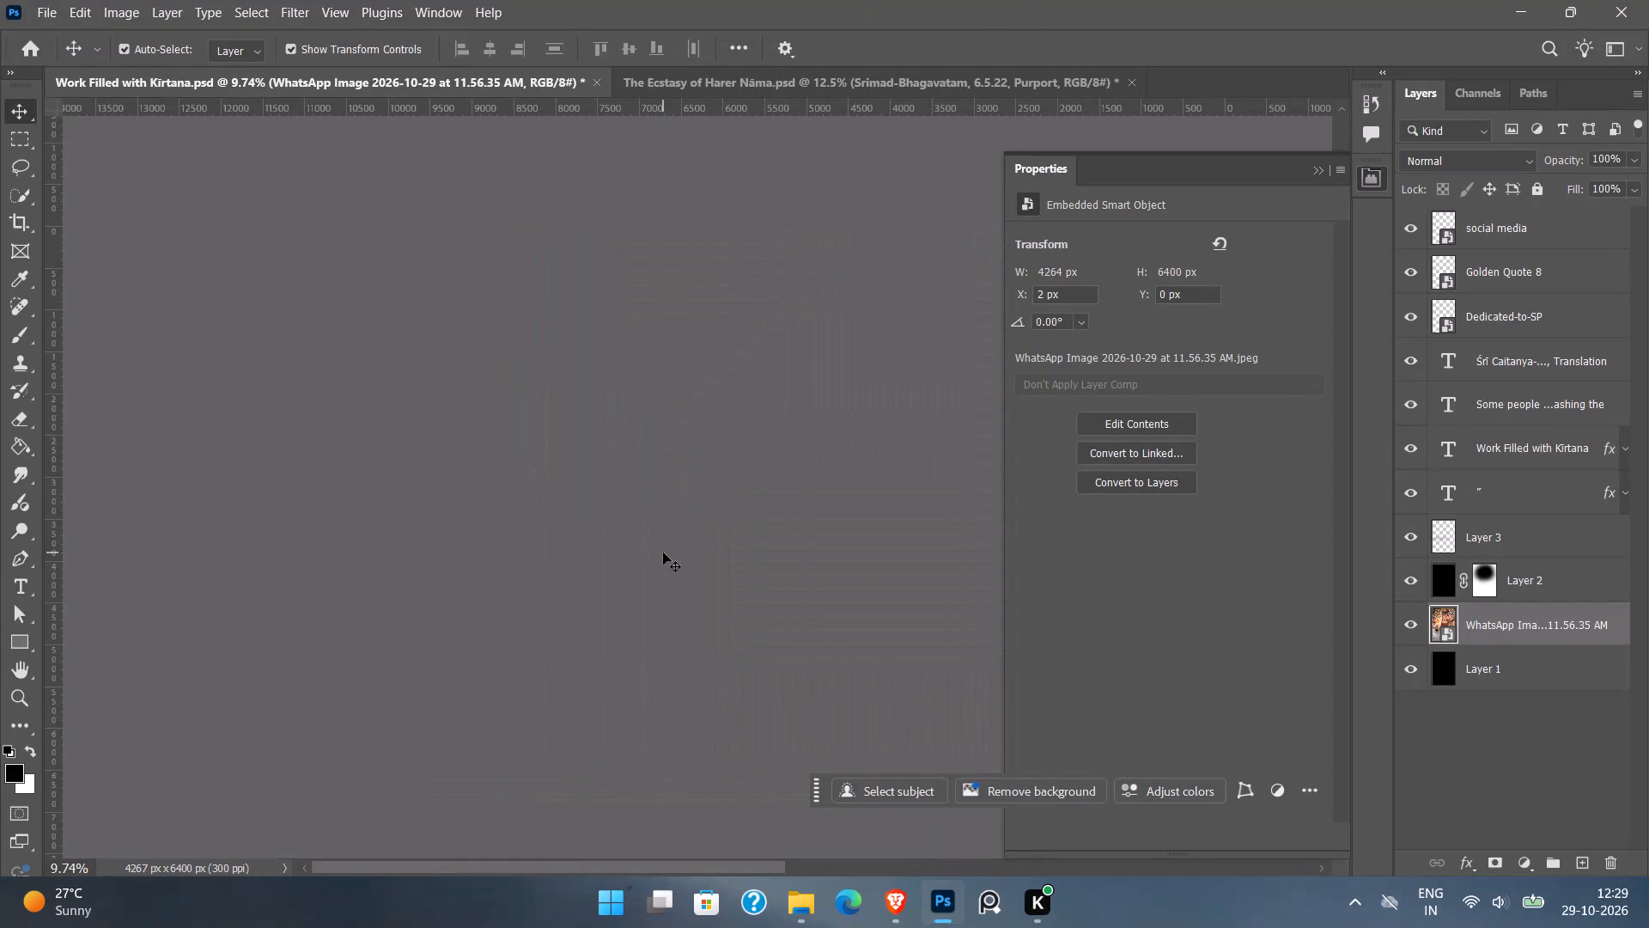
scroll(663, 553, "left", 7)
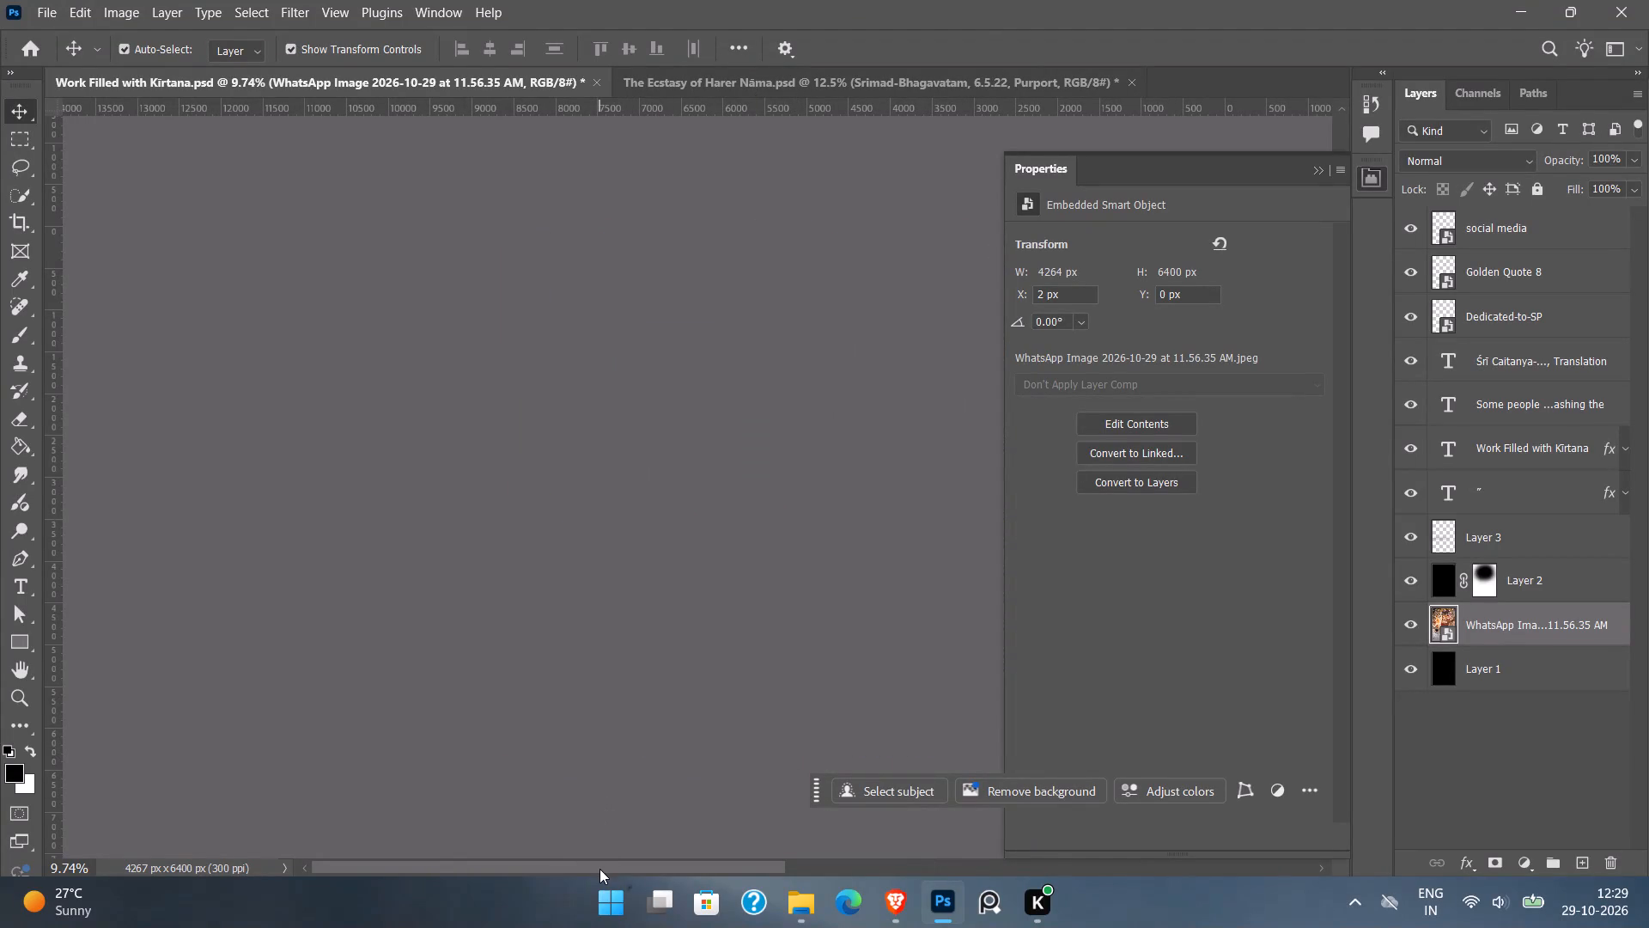
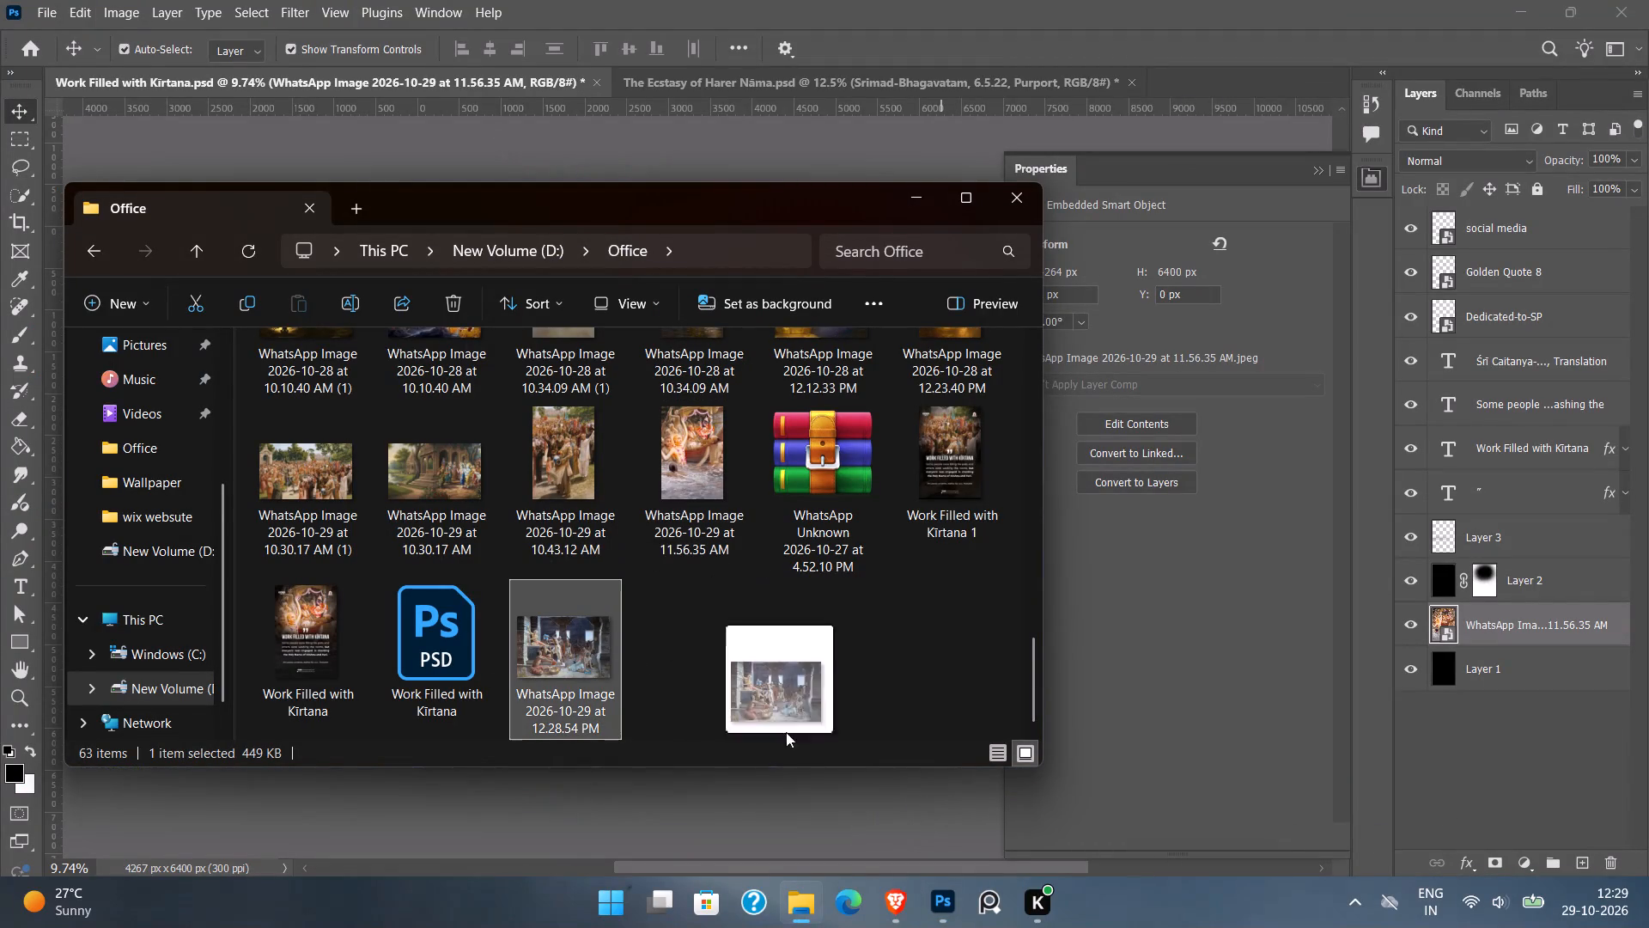
Place the WhatsApp Image 2026-10-29 at 12.28.54 PM into the Work Filled with Kirtana poster in Photoshop, aligned with the canvas's top edge.
left_click_drag(786, 732, 792, 802)
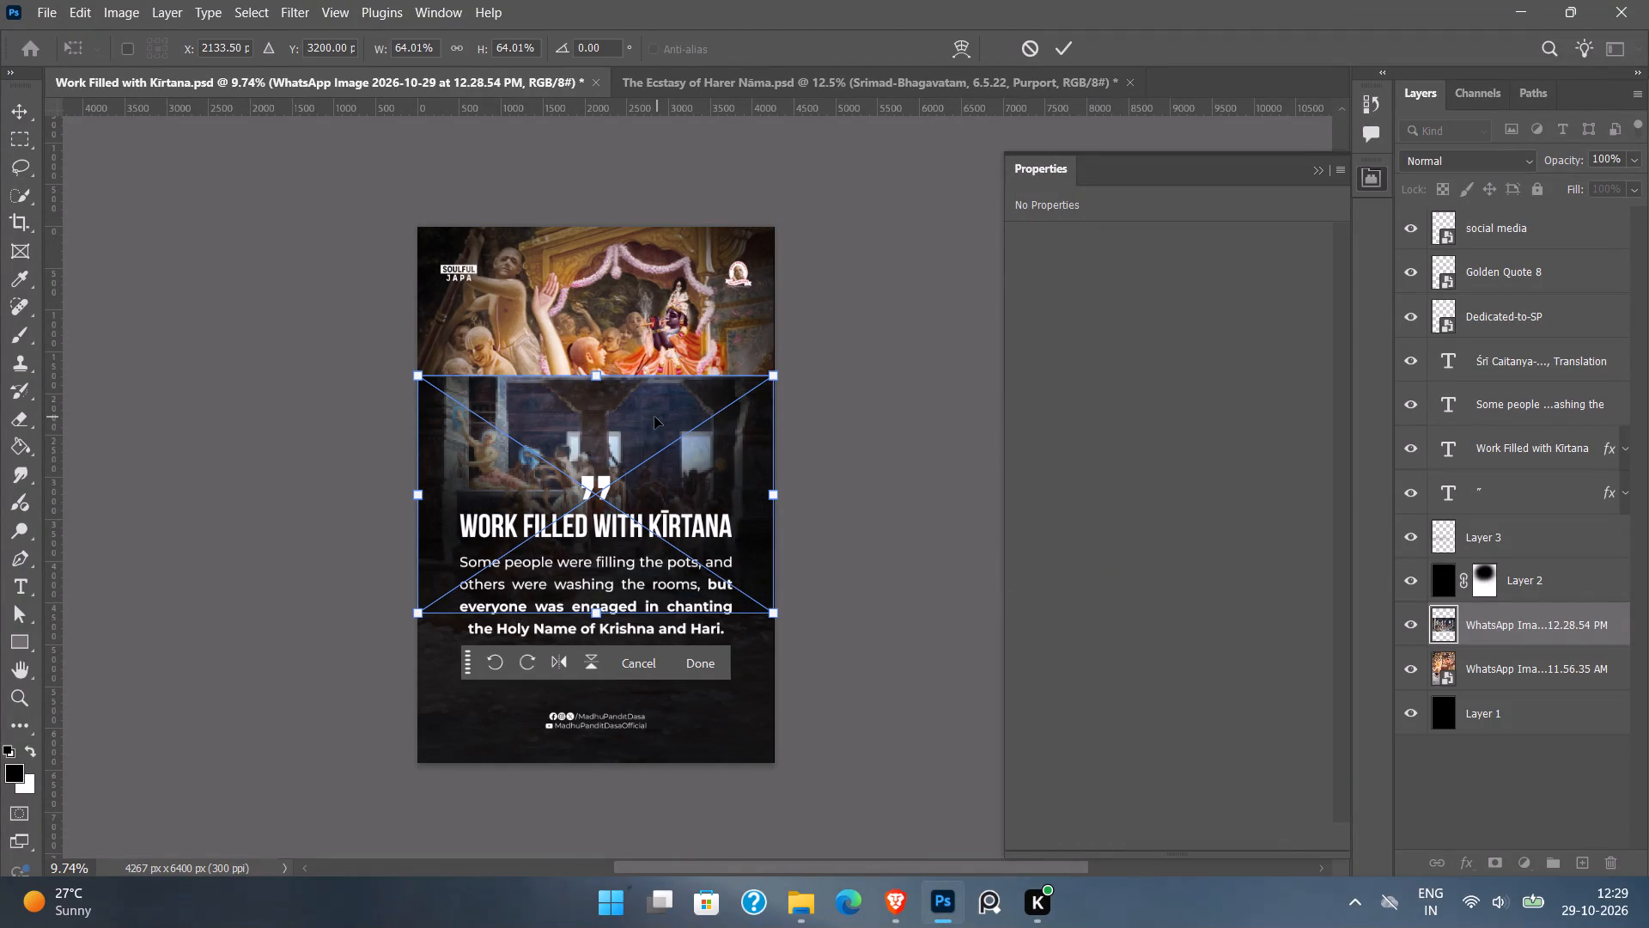
left_click_drag(643, 424, 640, 277)
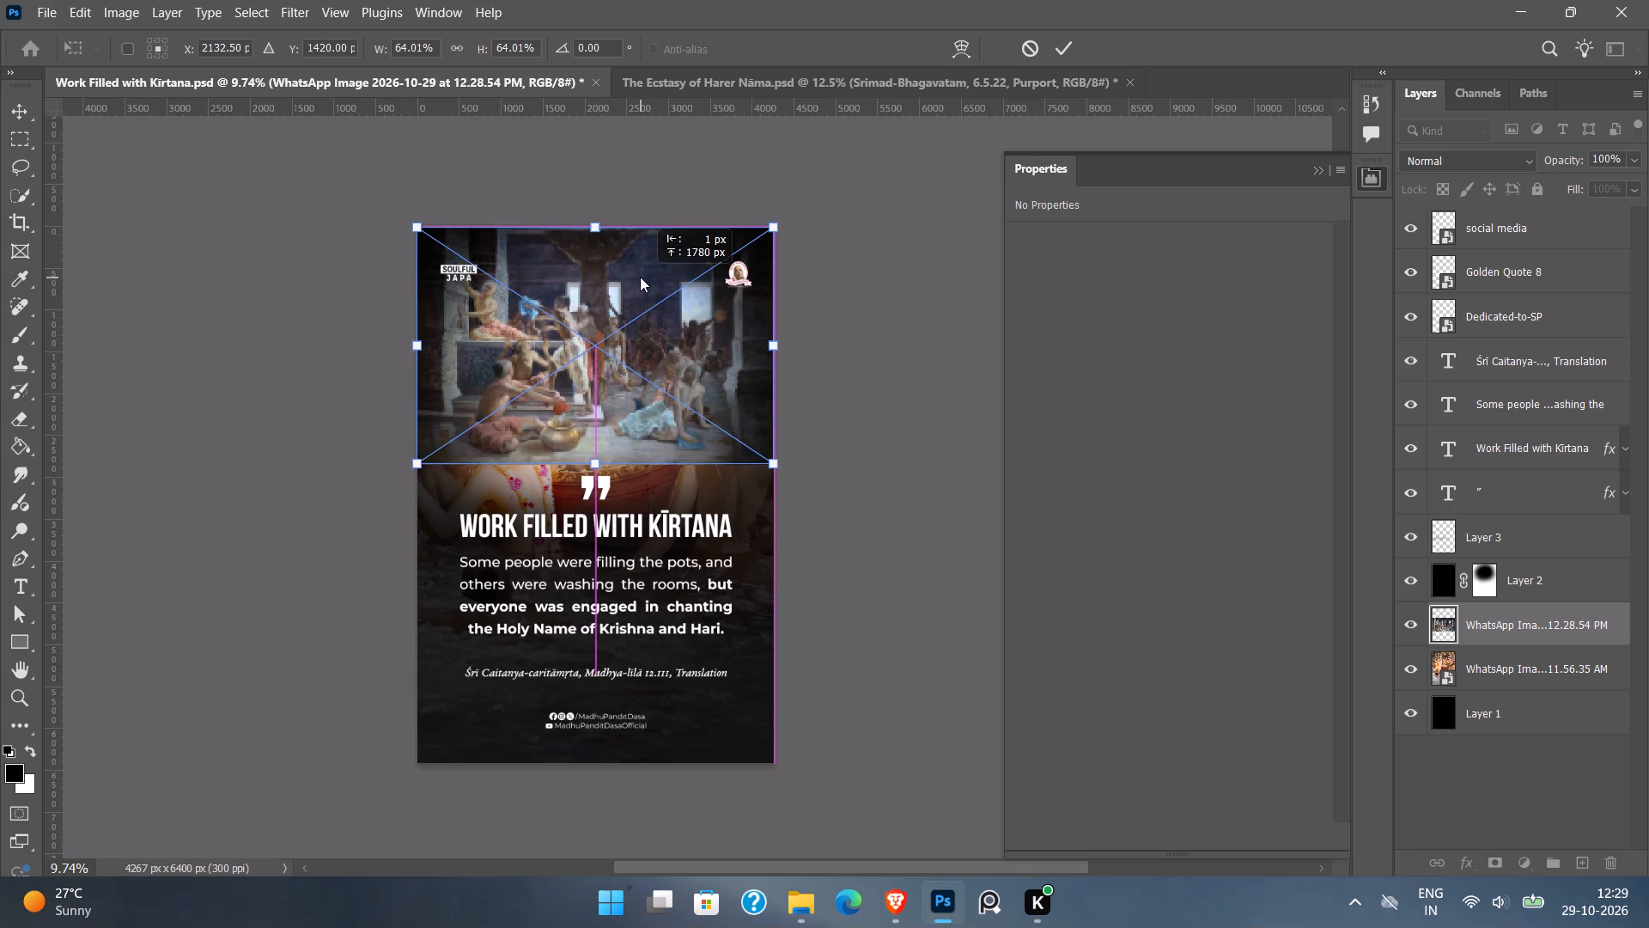
left_click_drag(640, 277, 640, 276)
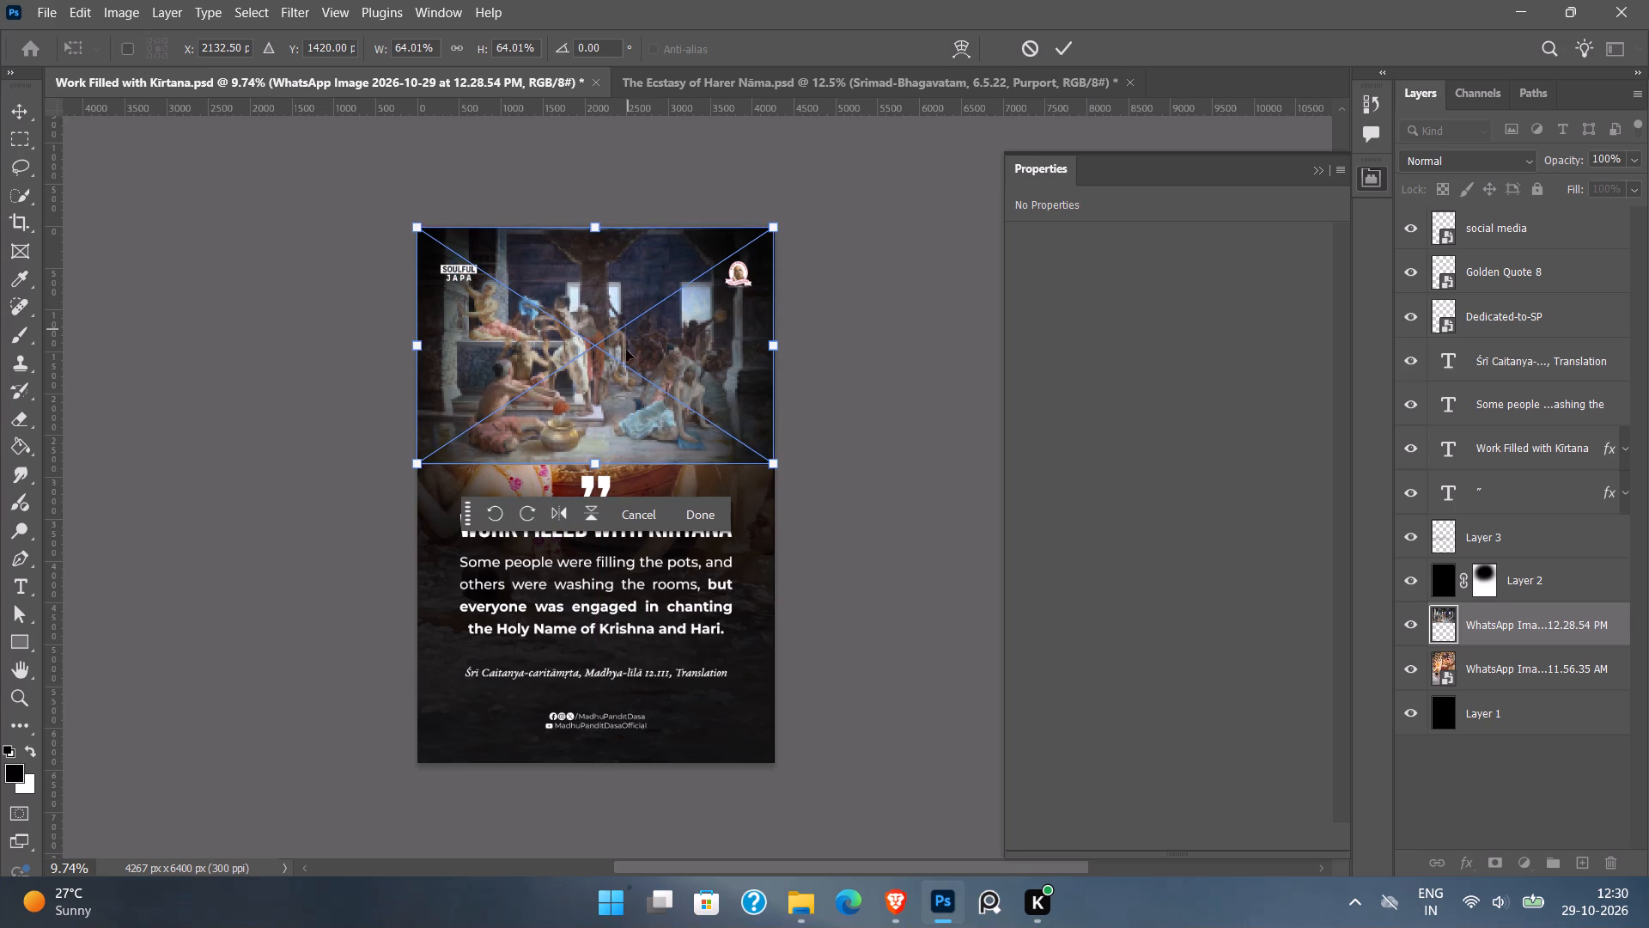
Scale the placed 12.28.54 PM picture proportionally to about 95%, keeping its top edge at the top of the poster.
left_click_drag(593, 458, 607, 555)
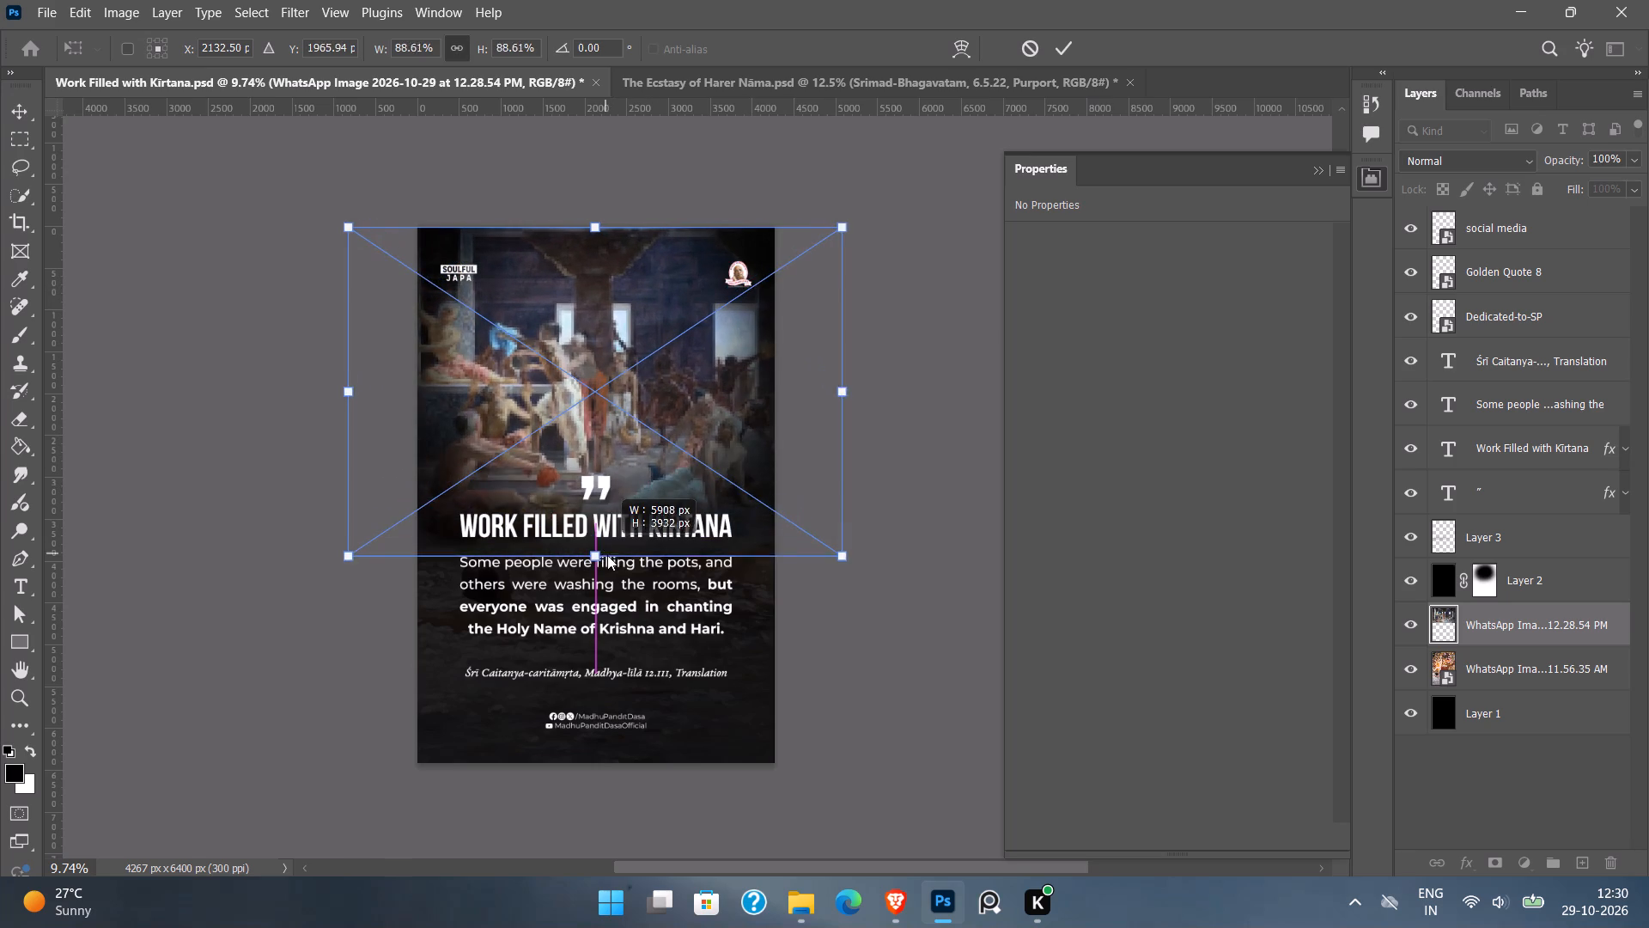
left_click_drag(607, 555, 614, 571)
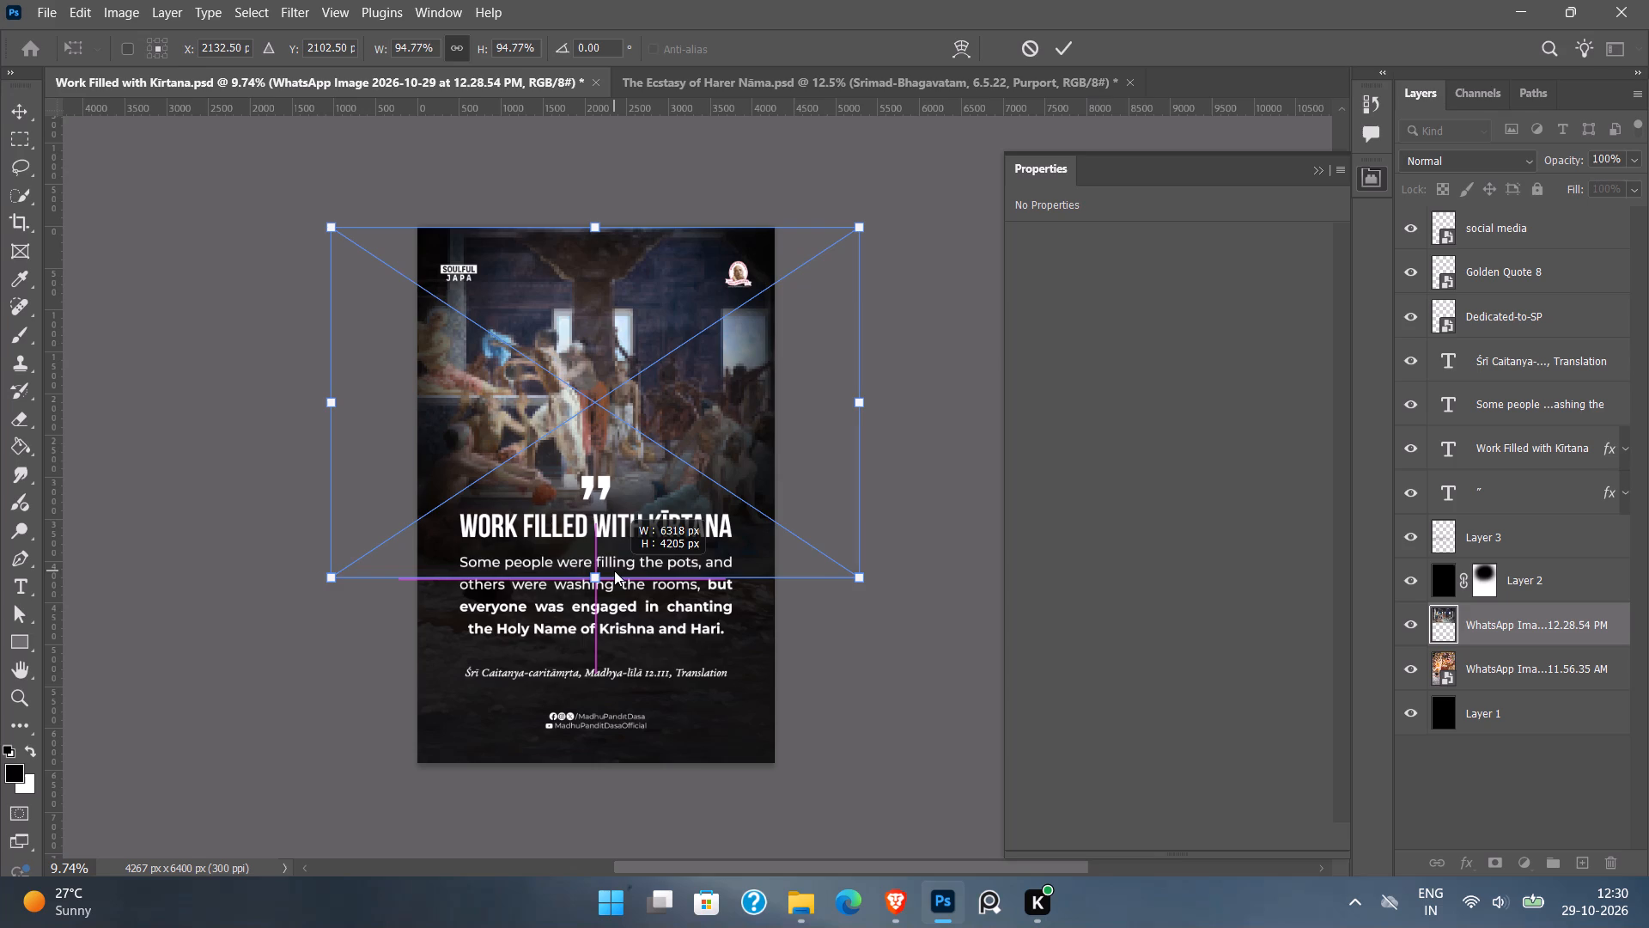
left_click_drag(614, 571, 615, 571)
left_click(991, 430)
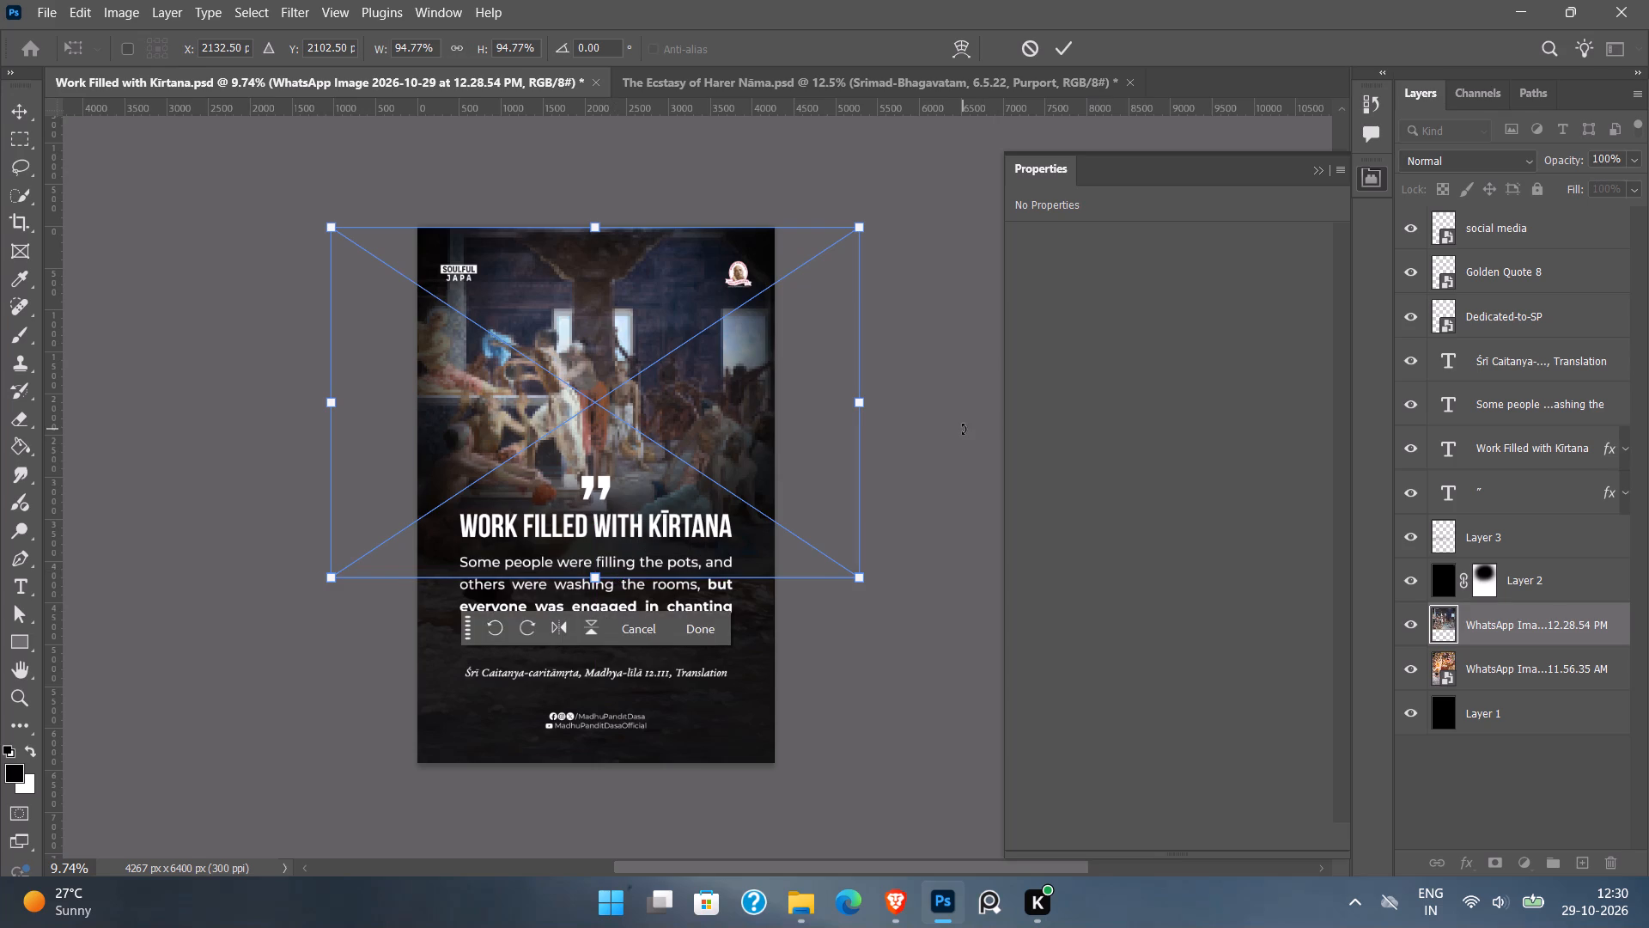
key("Return")
left_click(916, 427)
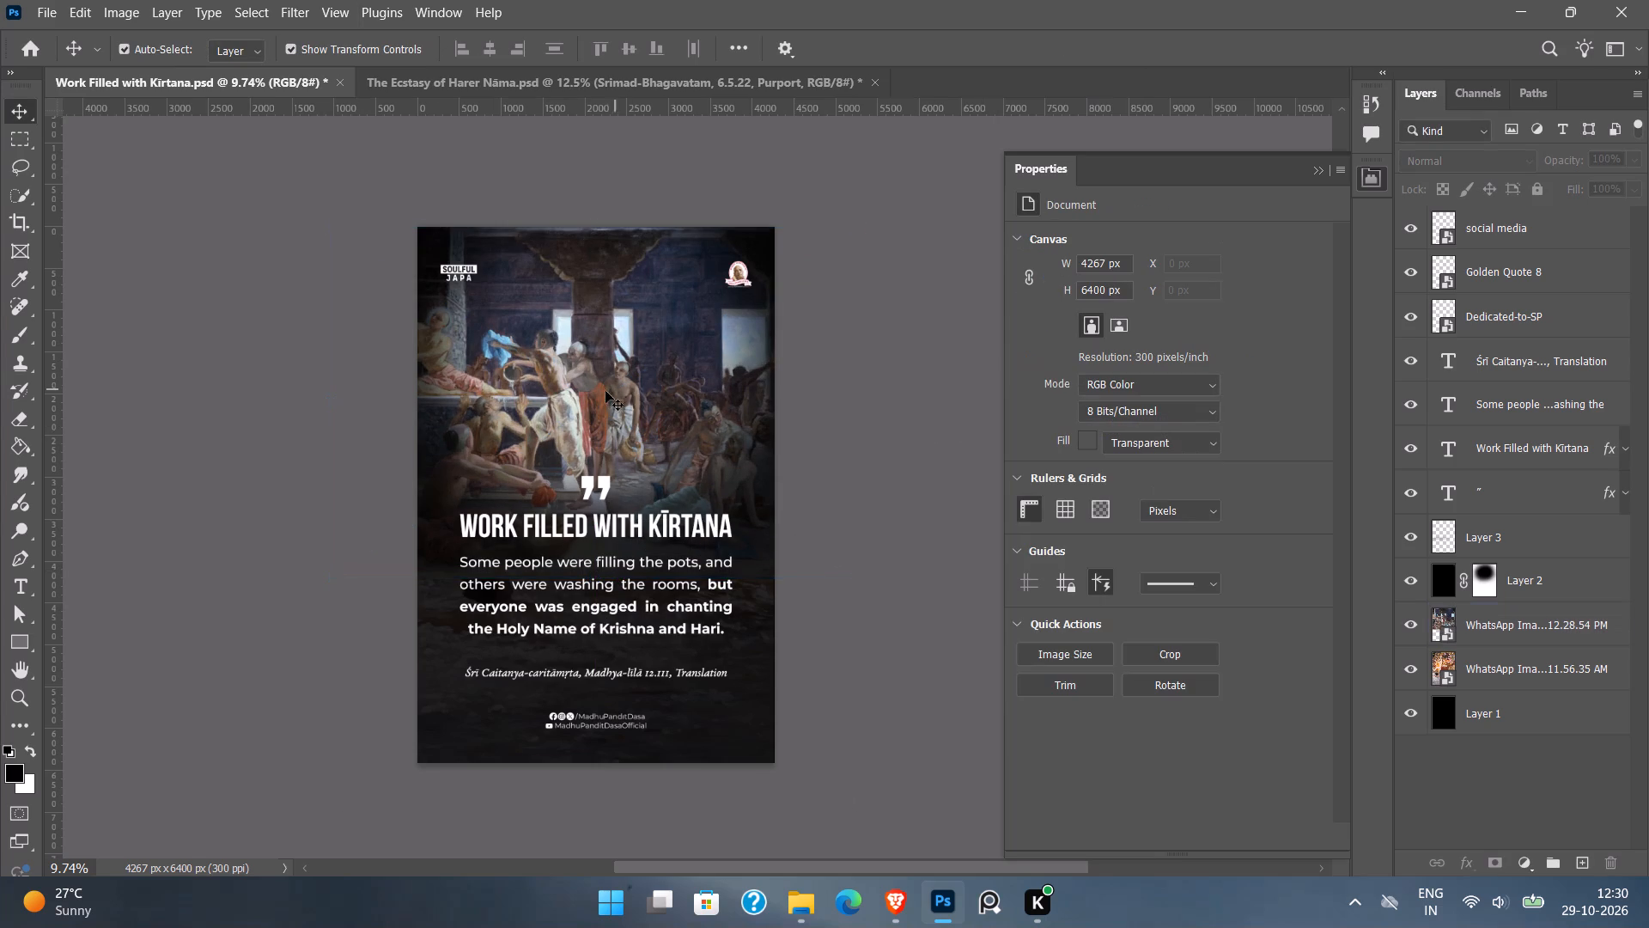
Shift the 12.28.54 PM picture about 600 px to the right, keeping its vertical position.
left_click_drag(583, 390, 641, 388)
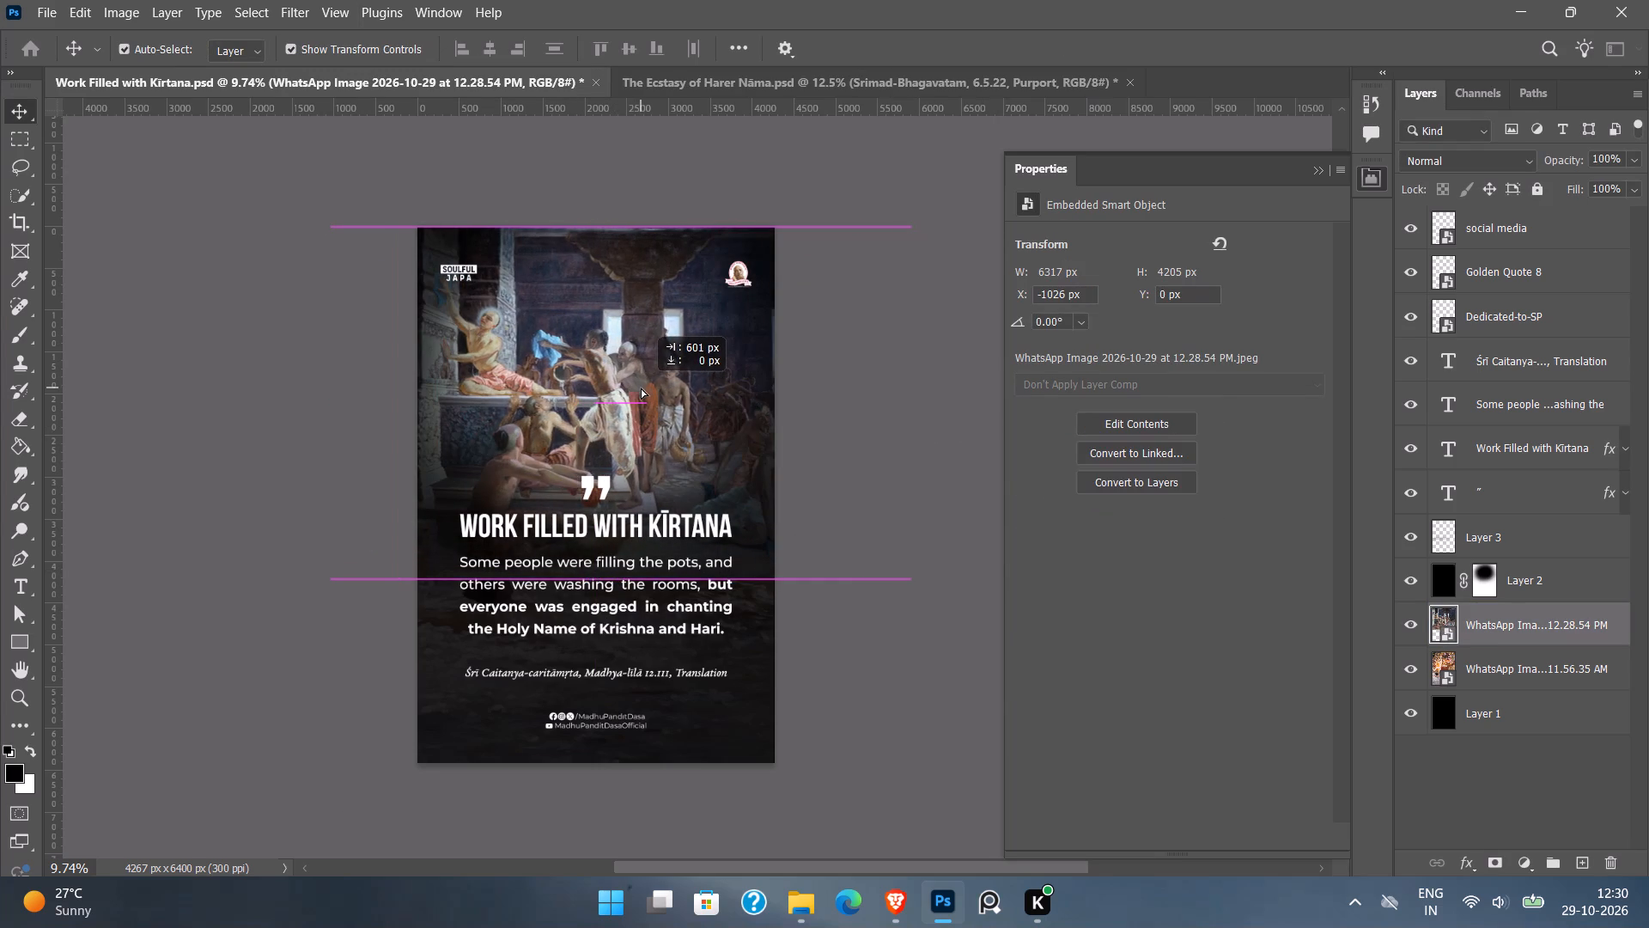
Move the new 12.28.54 PM photo on the poster about 600 px right and 280 px up, leaving it deselected.
left_click_drag(641, 388, 622, 360)
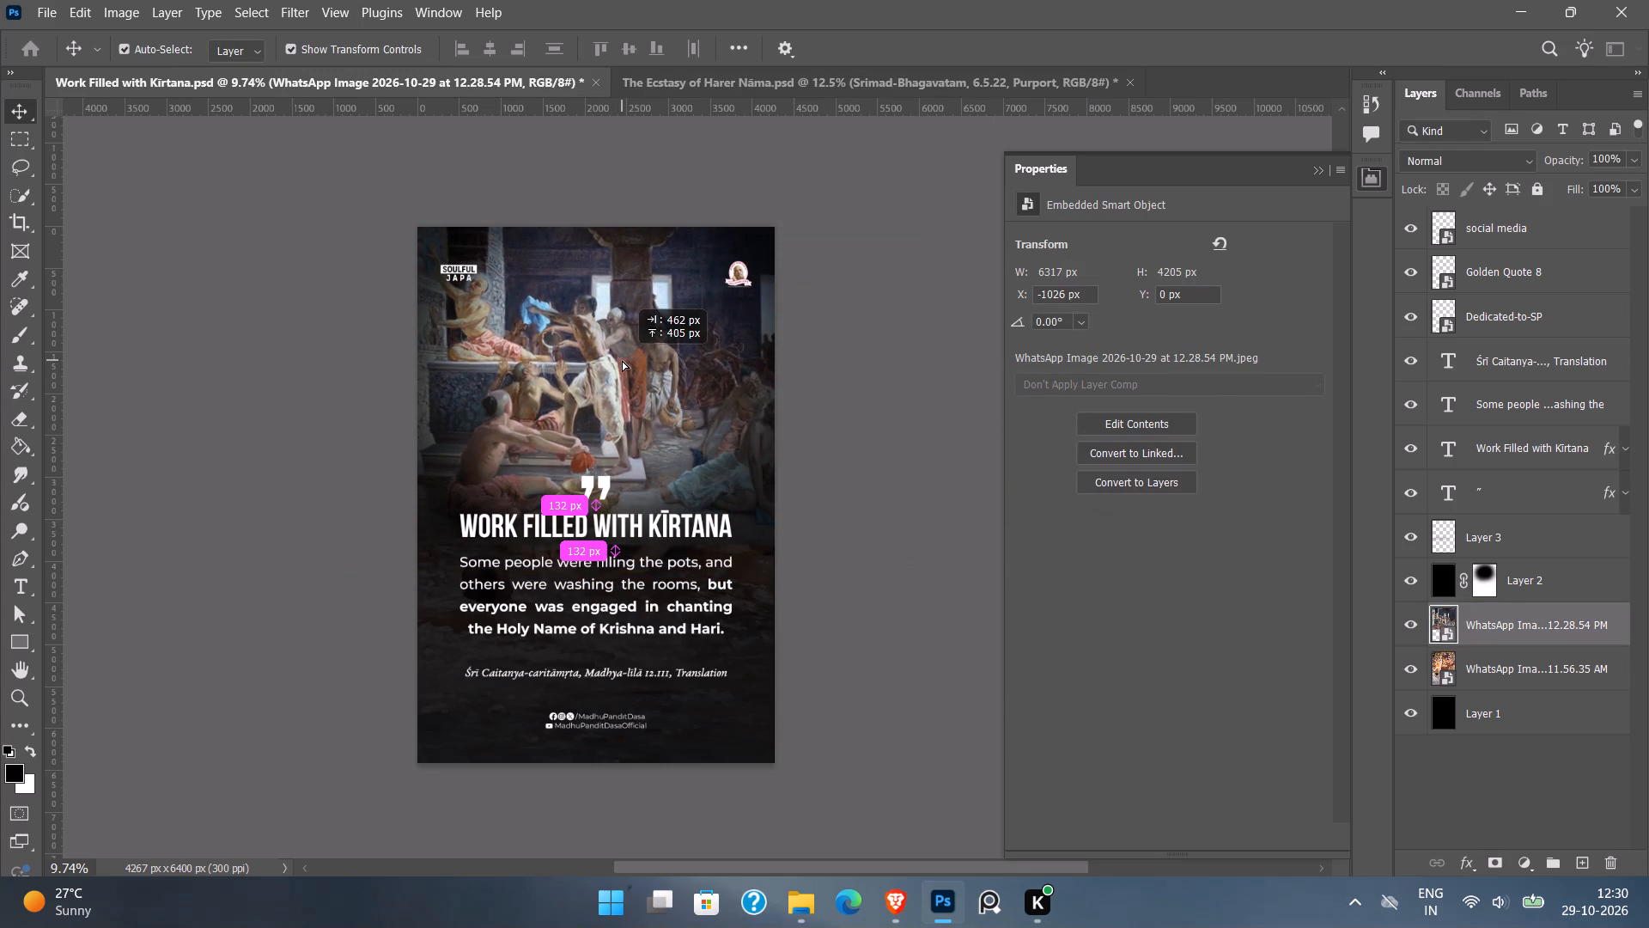
left_click_drag(622, 360, 628, 363)
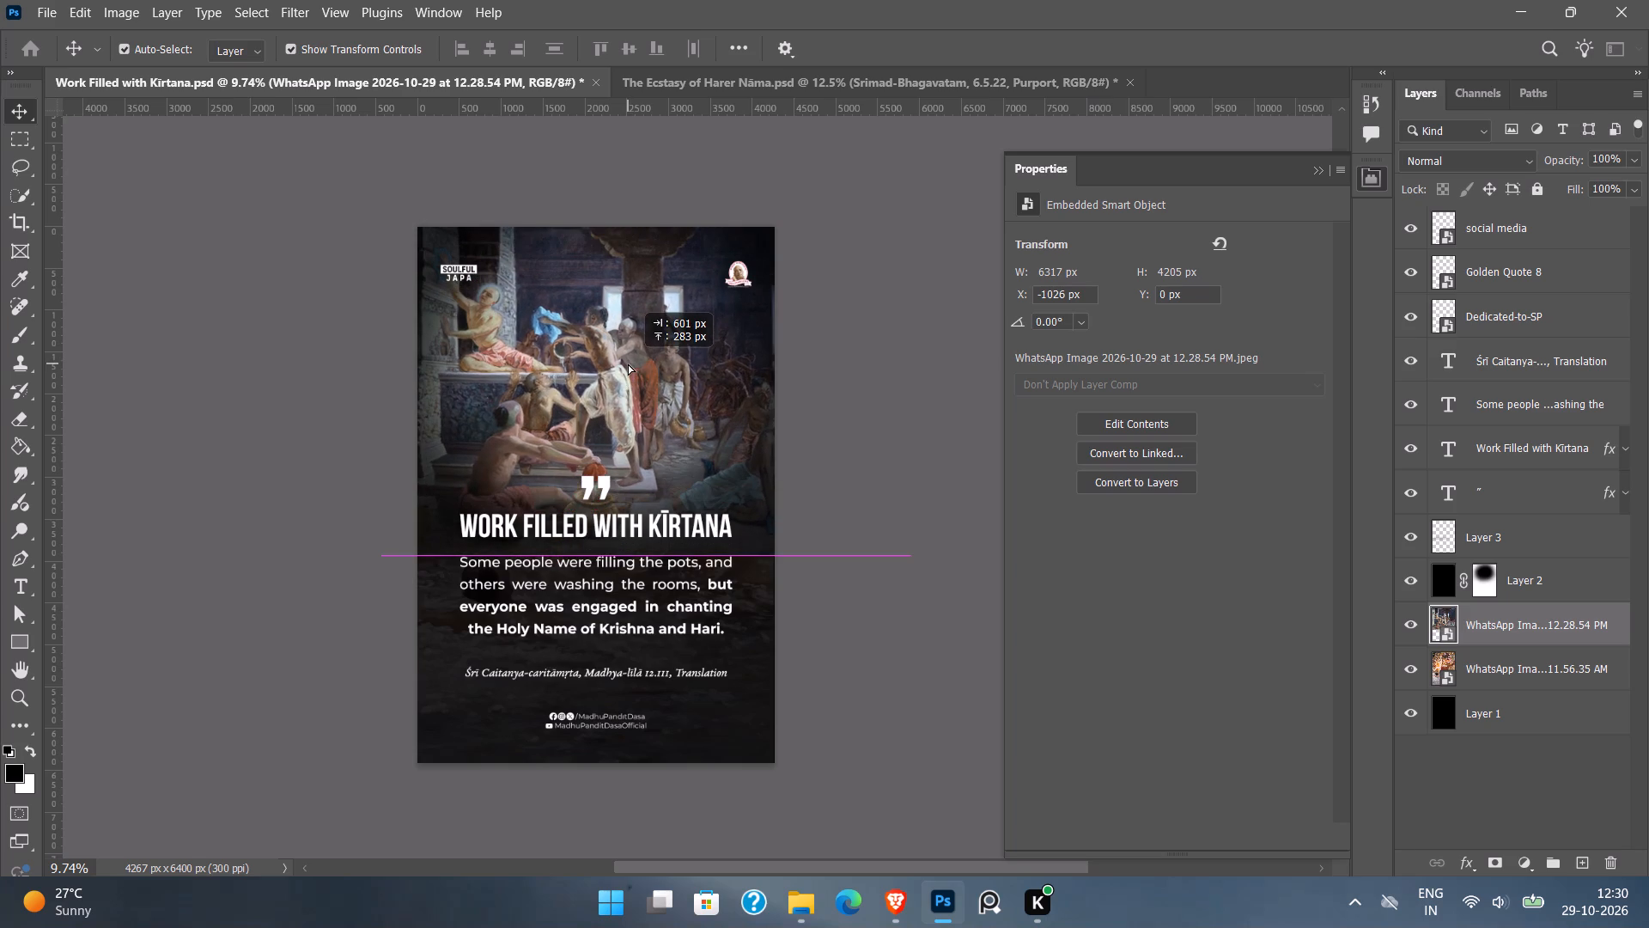
left_click_drag(628, 363, 628, 364)
left_click(939, 565)
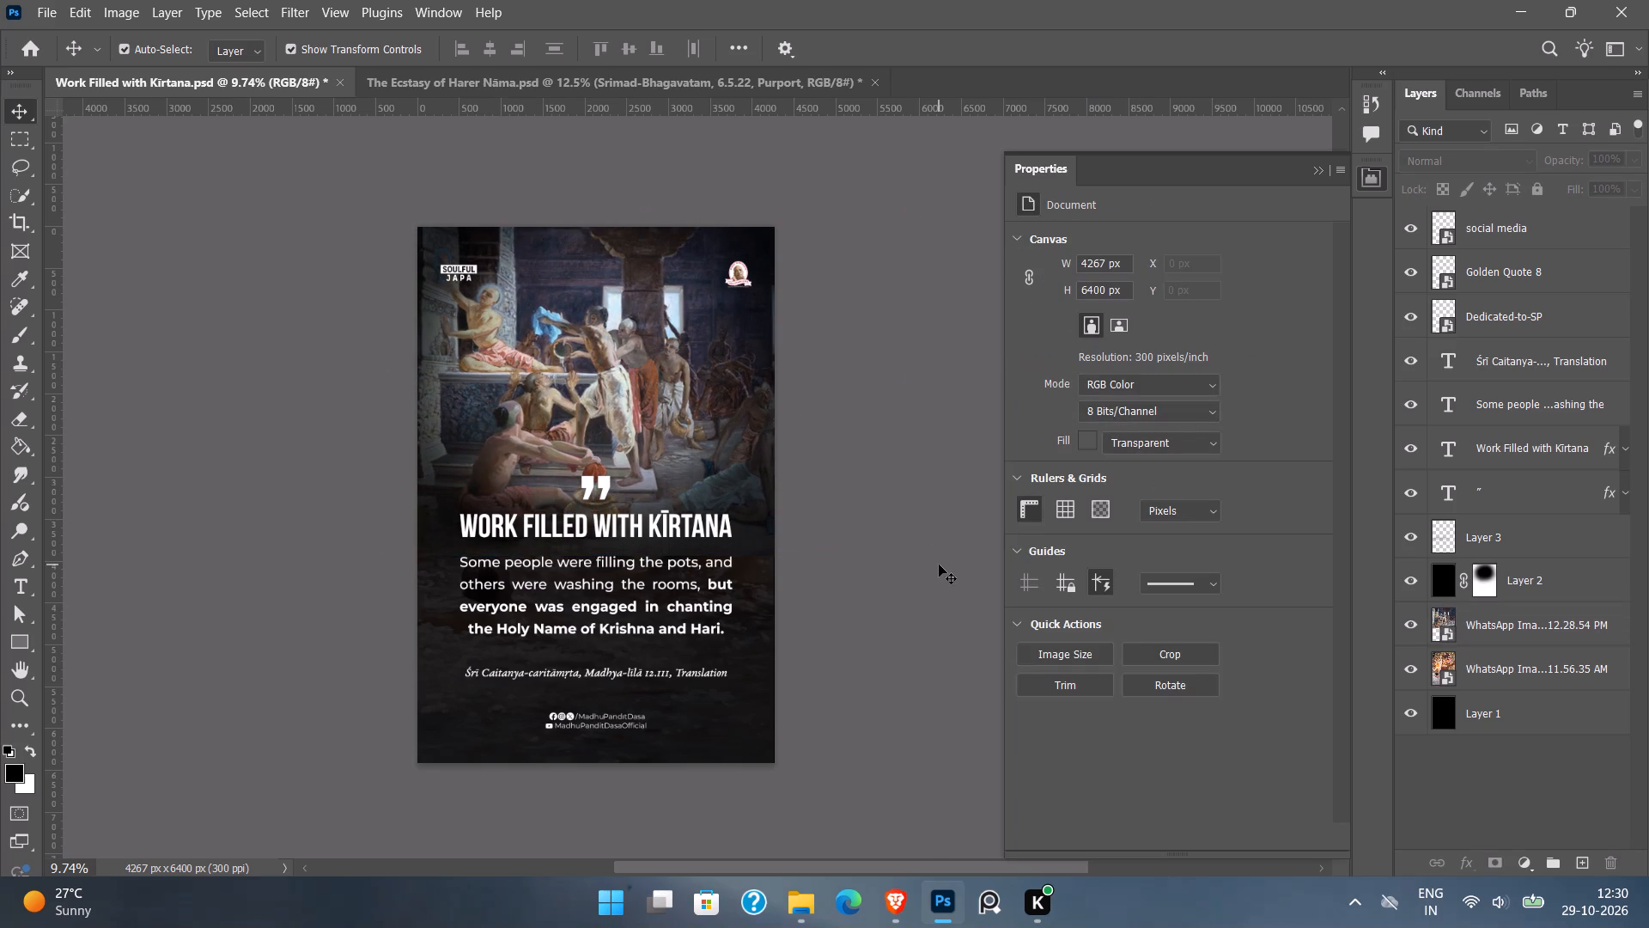
key("Return")
Hide the old 11.56.35 AM photo and every layer from Layer 2 up to social media.
left_click(1408, 665)
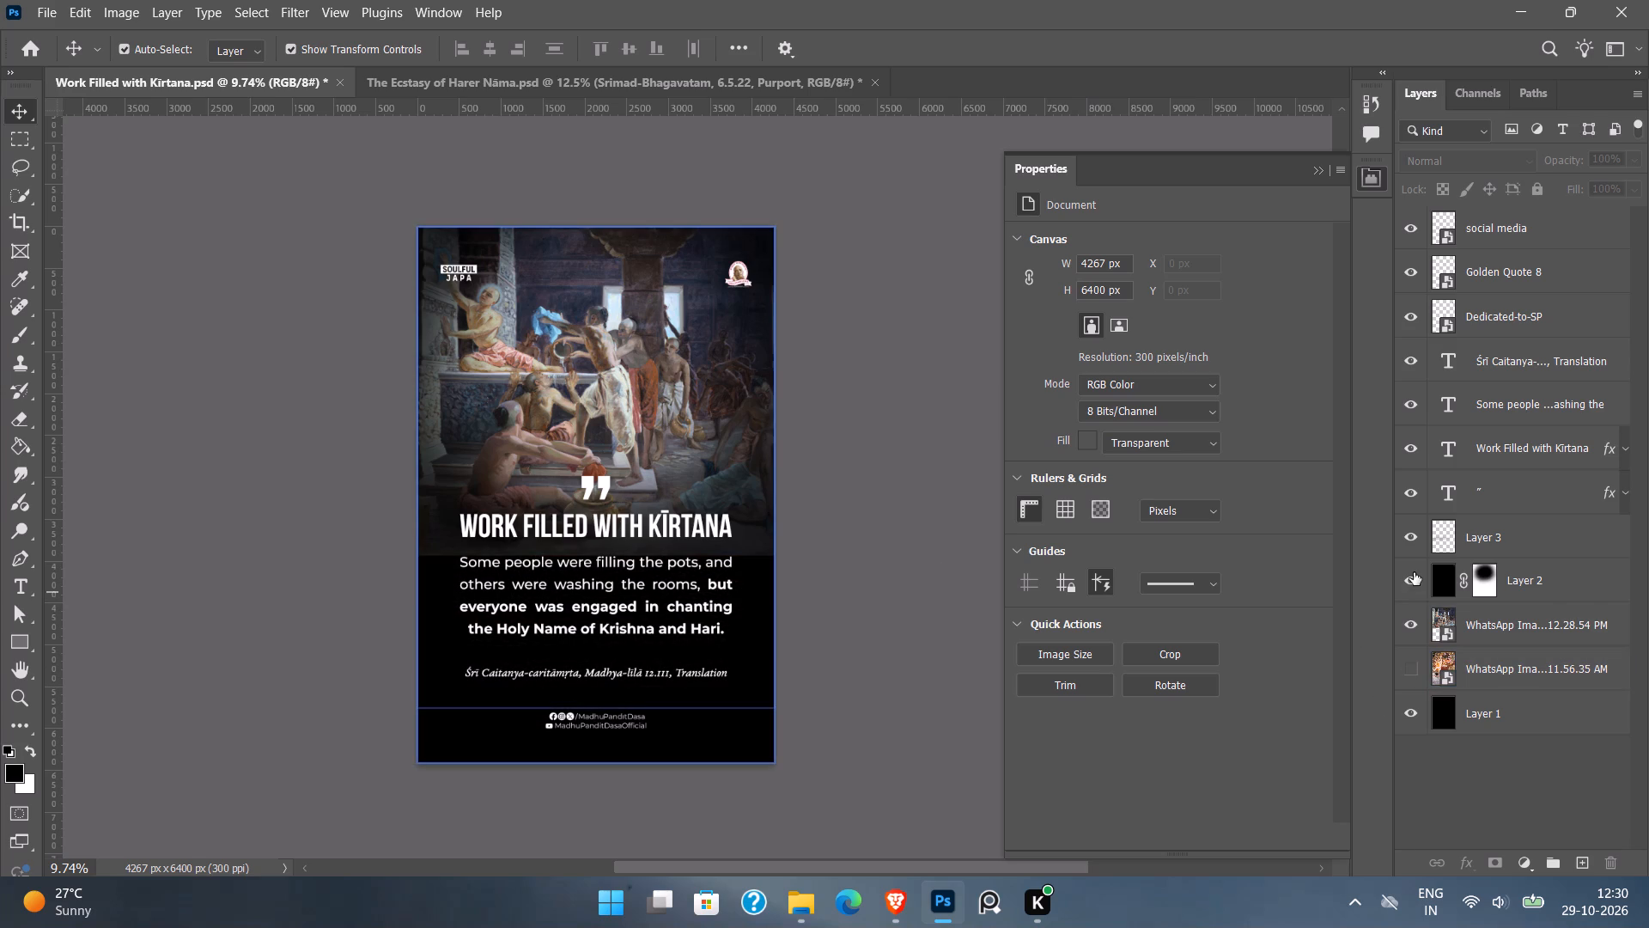
left_click_drag(1414, 571, 1410, 198)
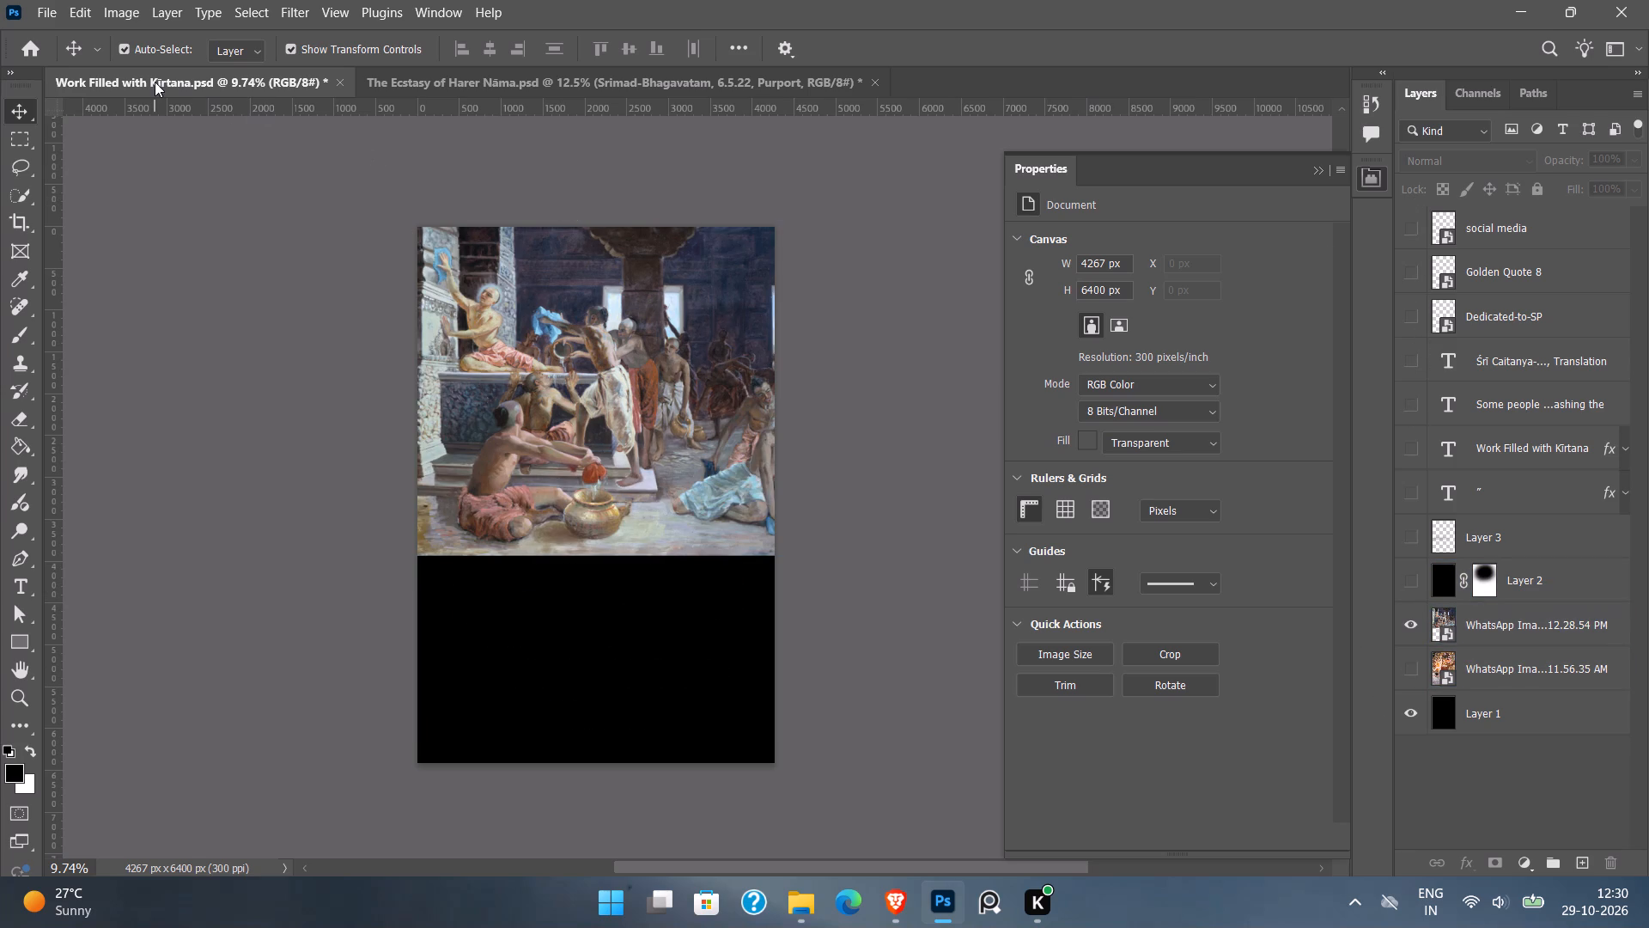
Export the image as a 4267 x 6400 JPG at quality 7 to the Office folder, over the existing Work Filled with Kīrtana file.
left_click(58, 2)
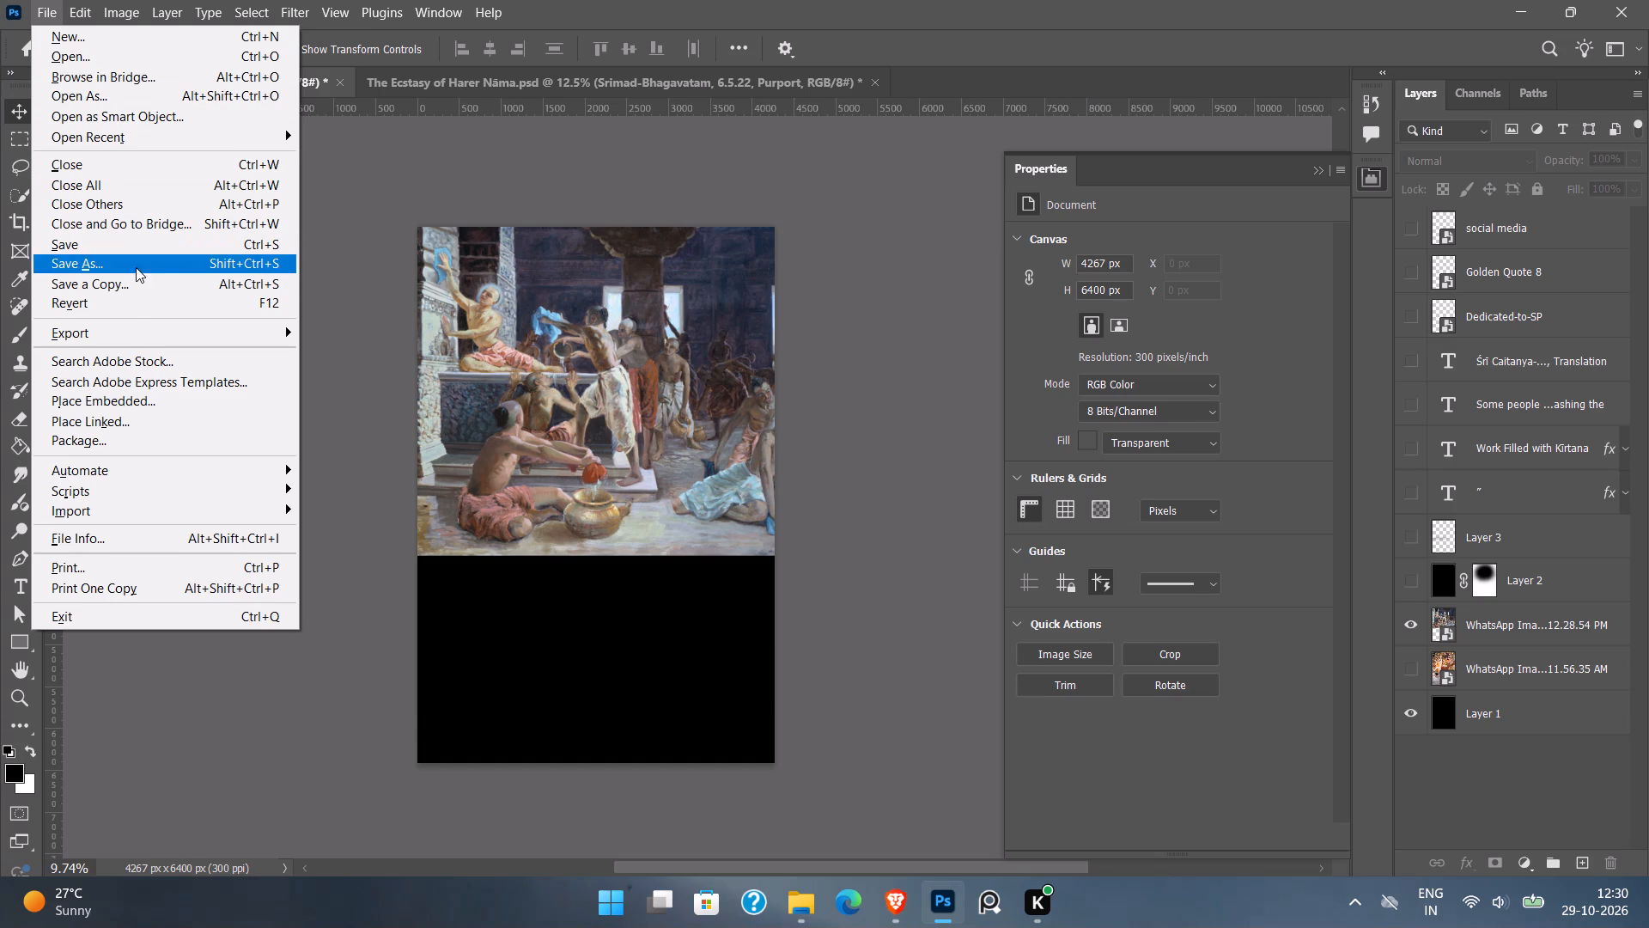
left_click(166, 326)
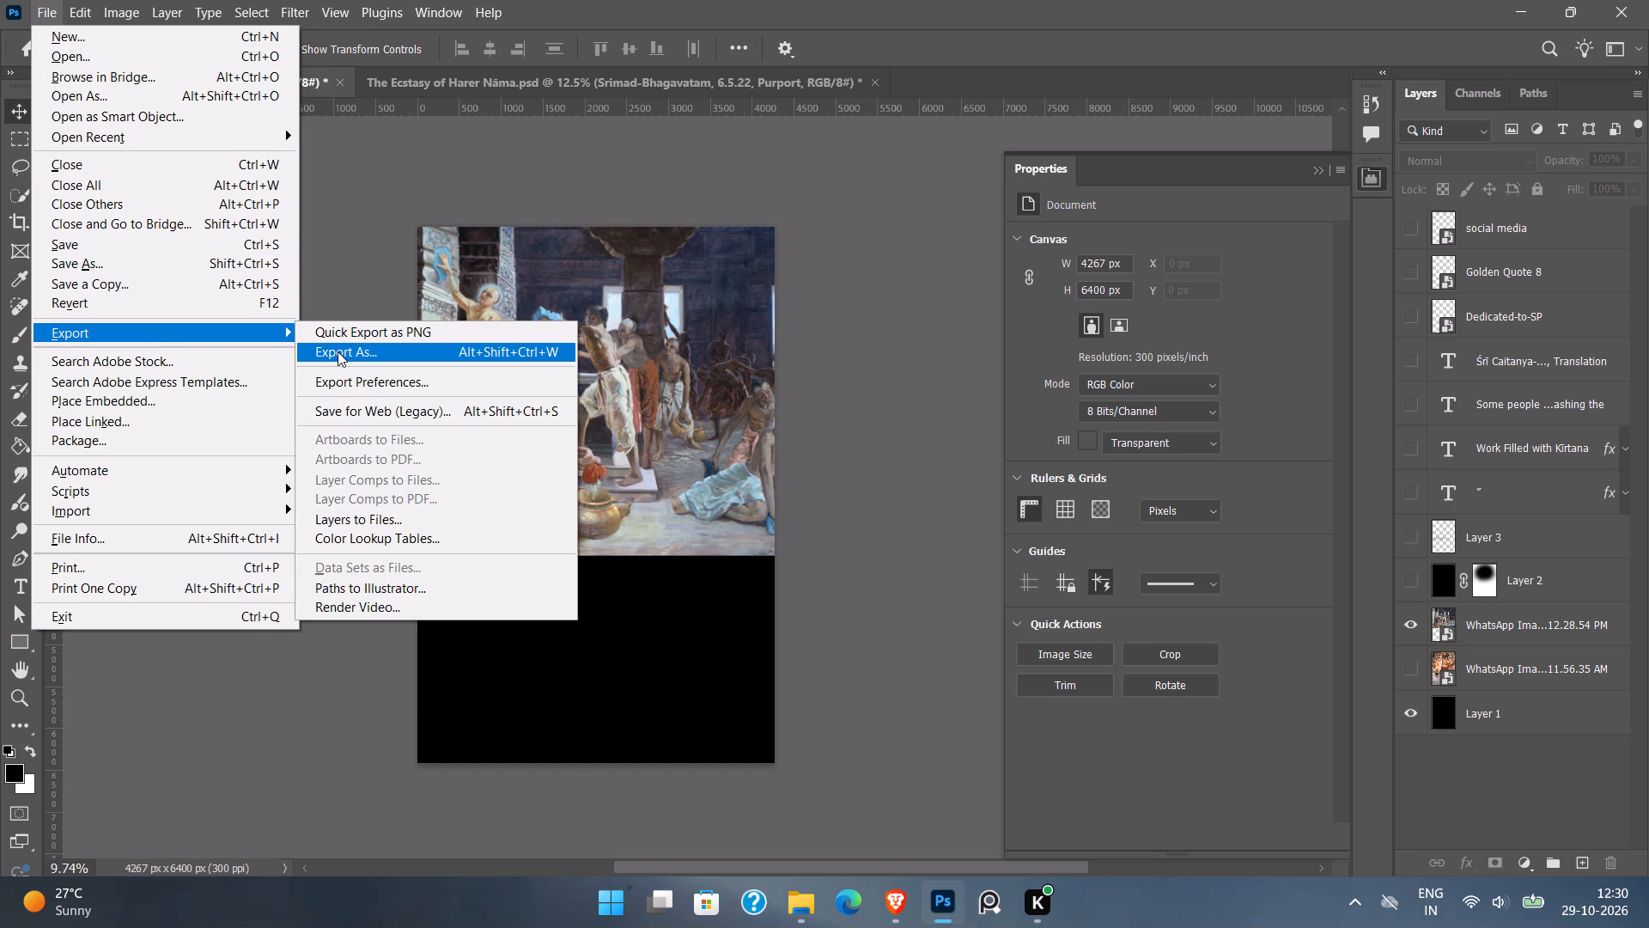
left_click(338, 352)
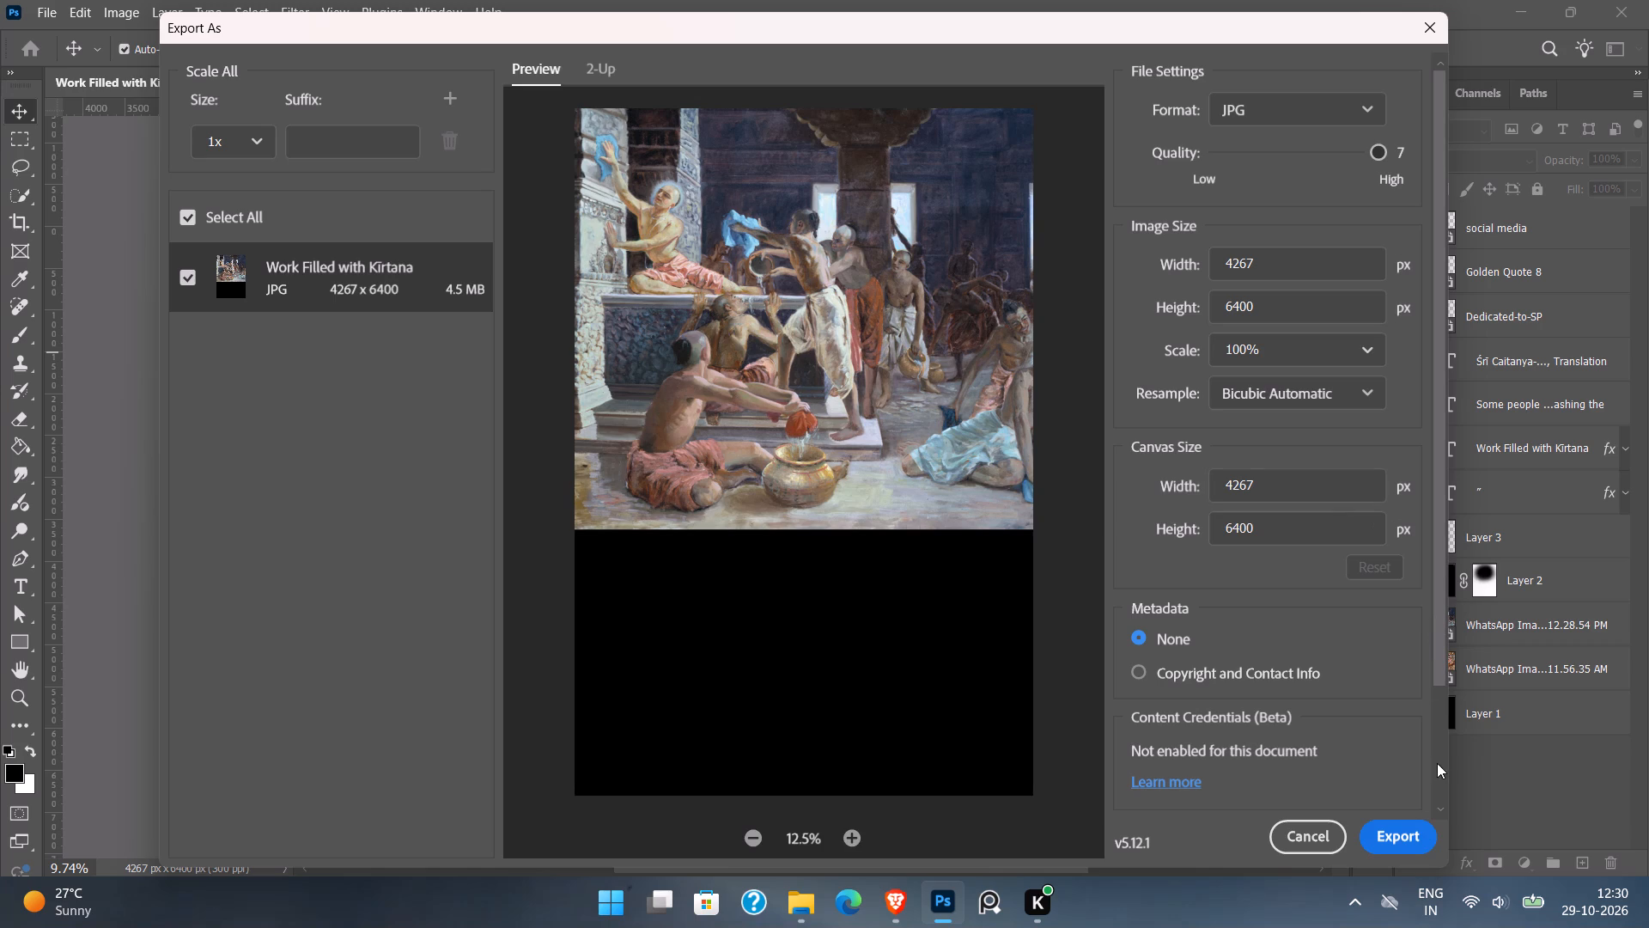
left_click(1401, 831)
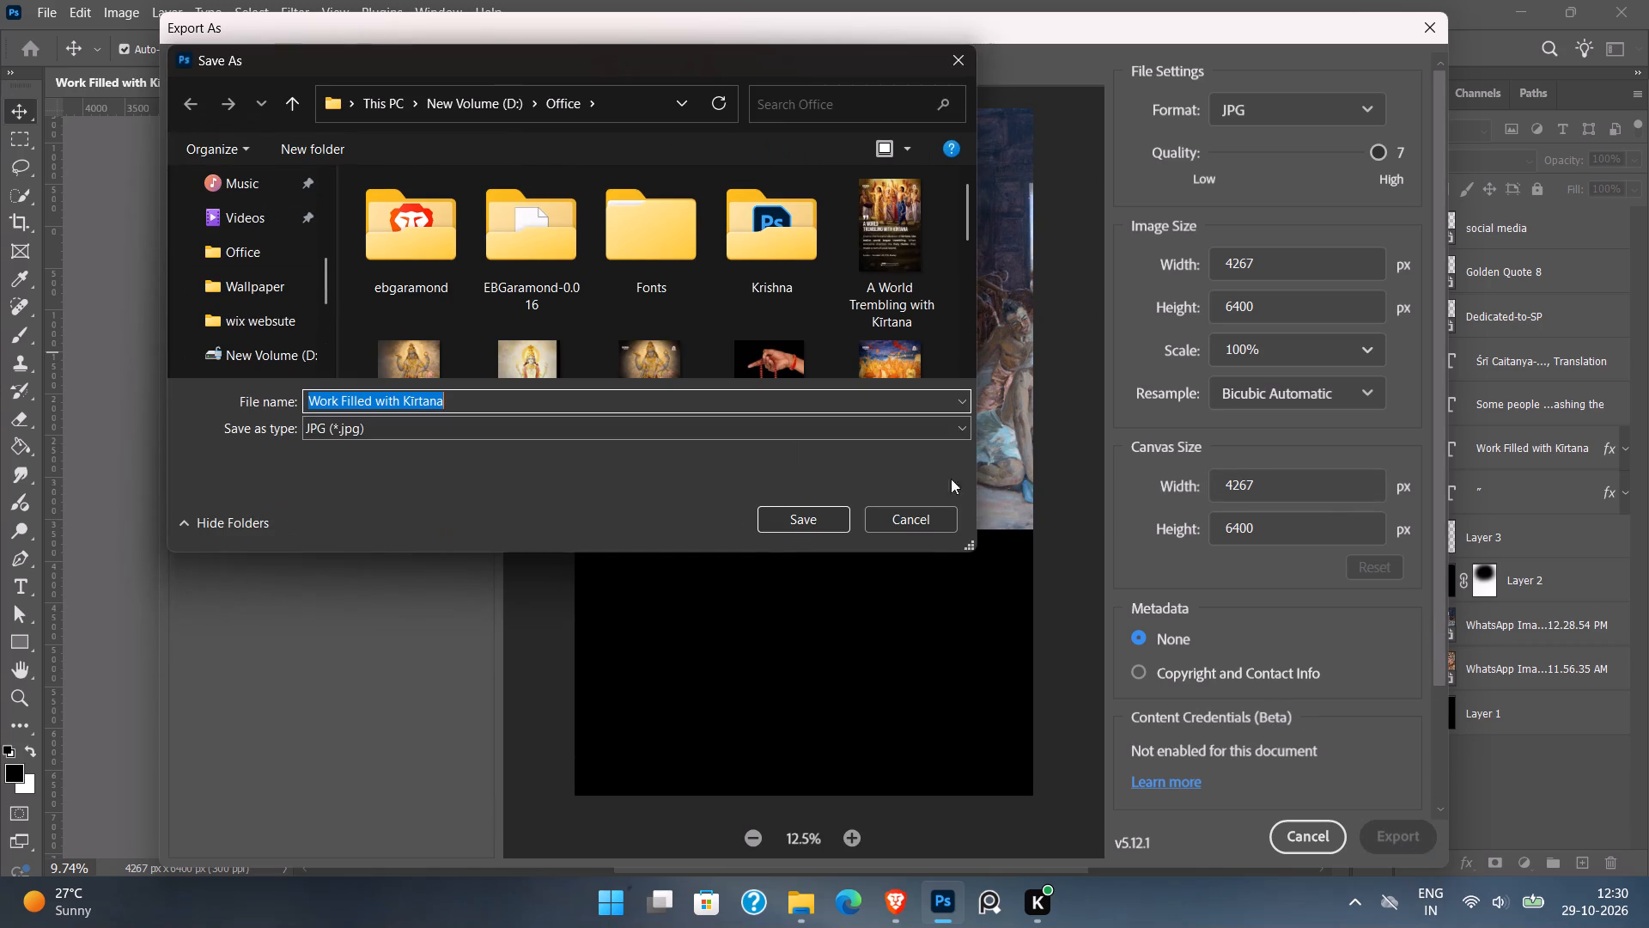
scroll(824, 321, "down", 12)
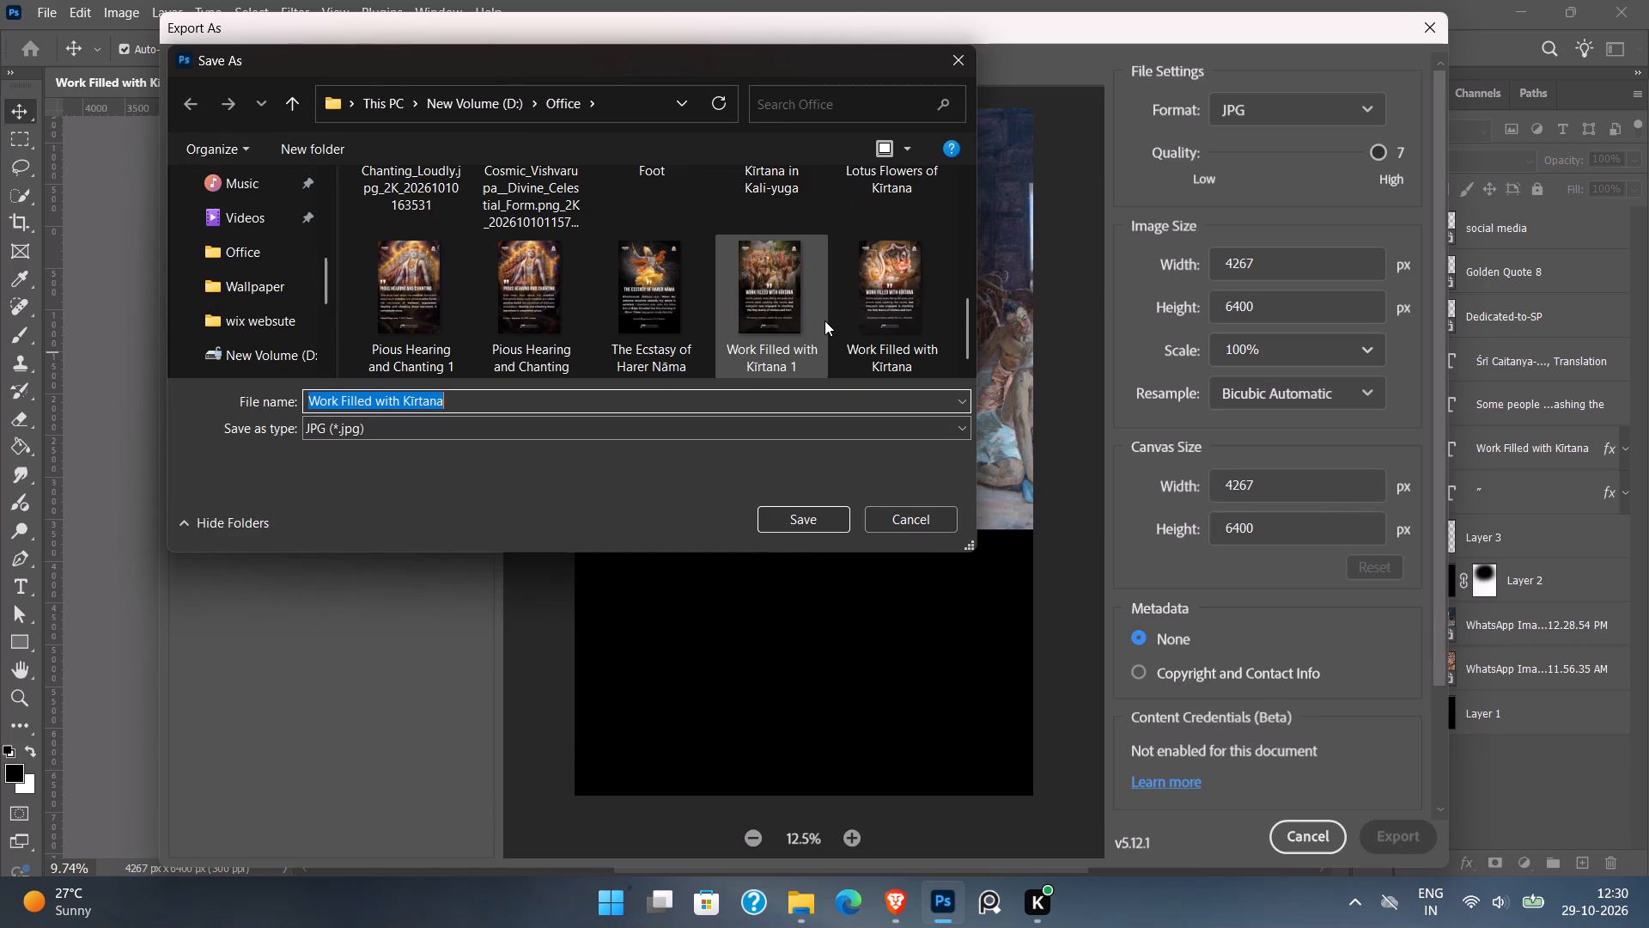
scroll(824, 321, "down", 6)
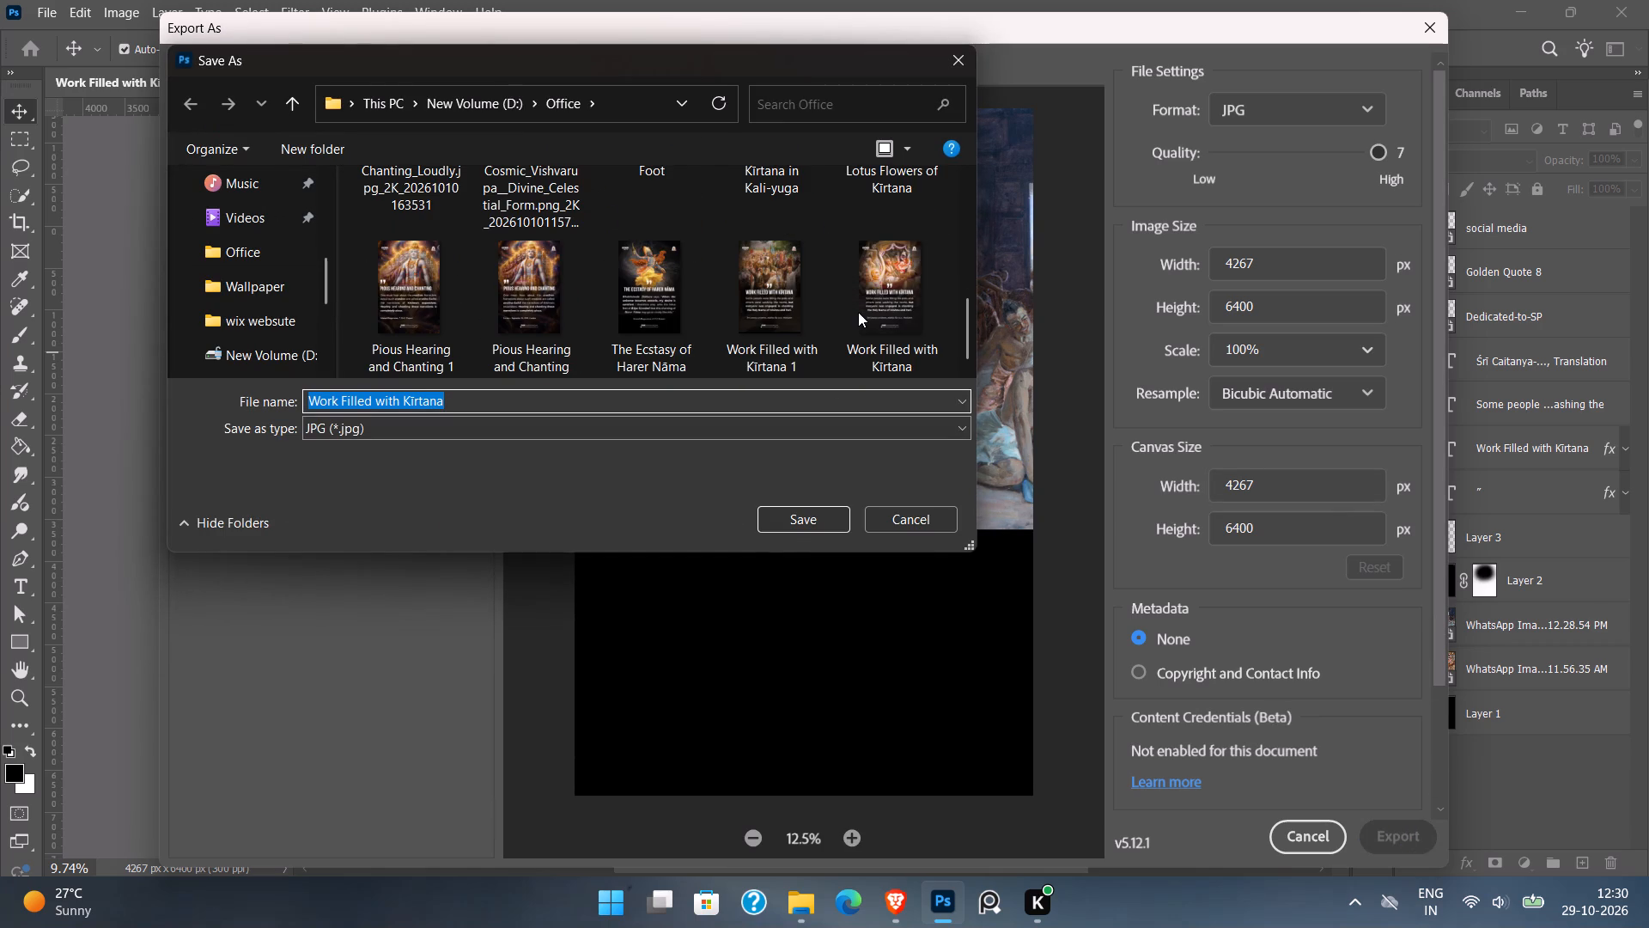
left_click(858, 312)
left_click(812, 522)
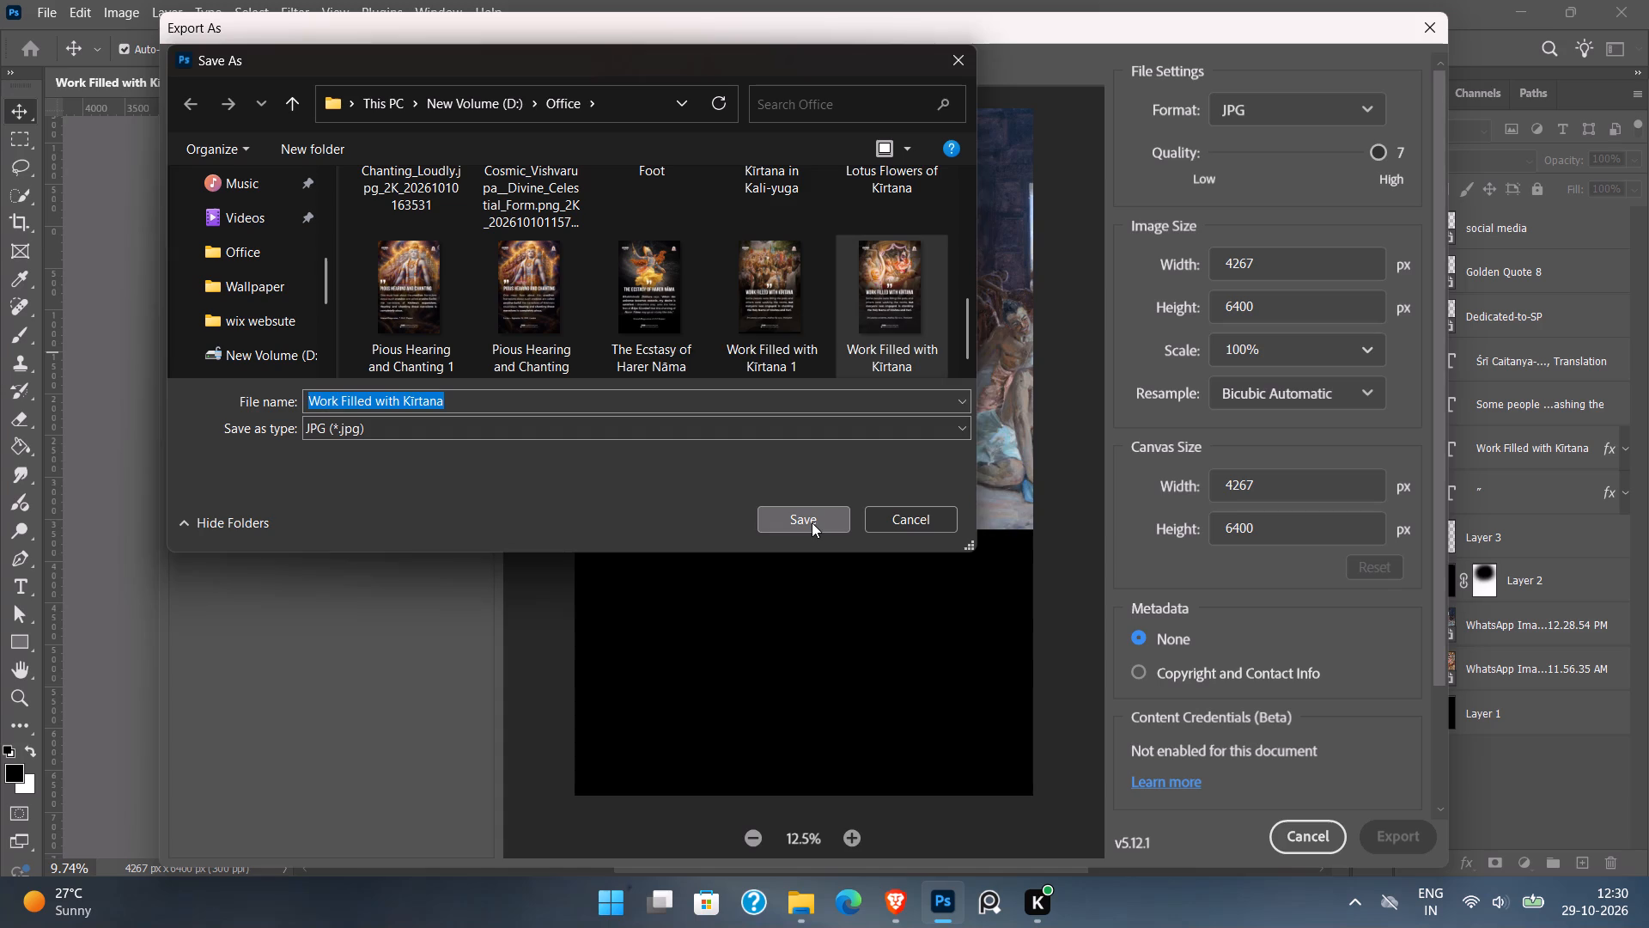
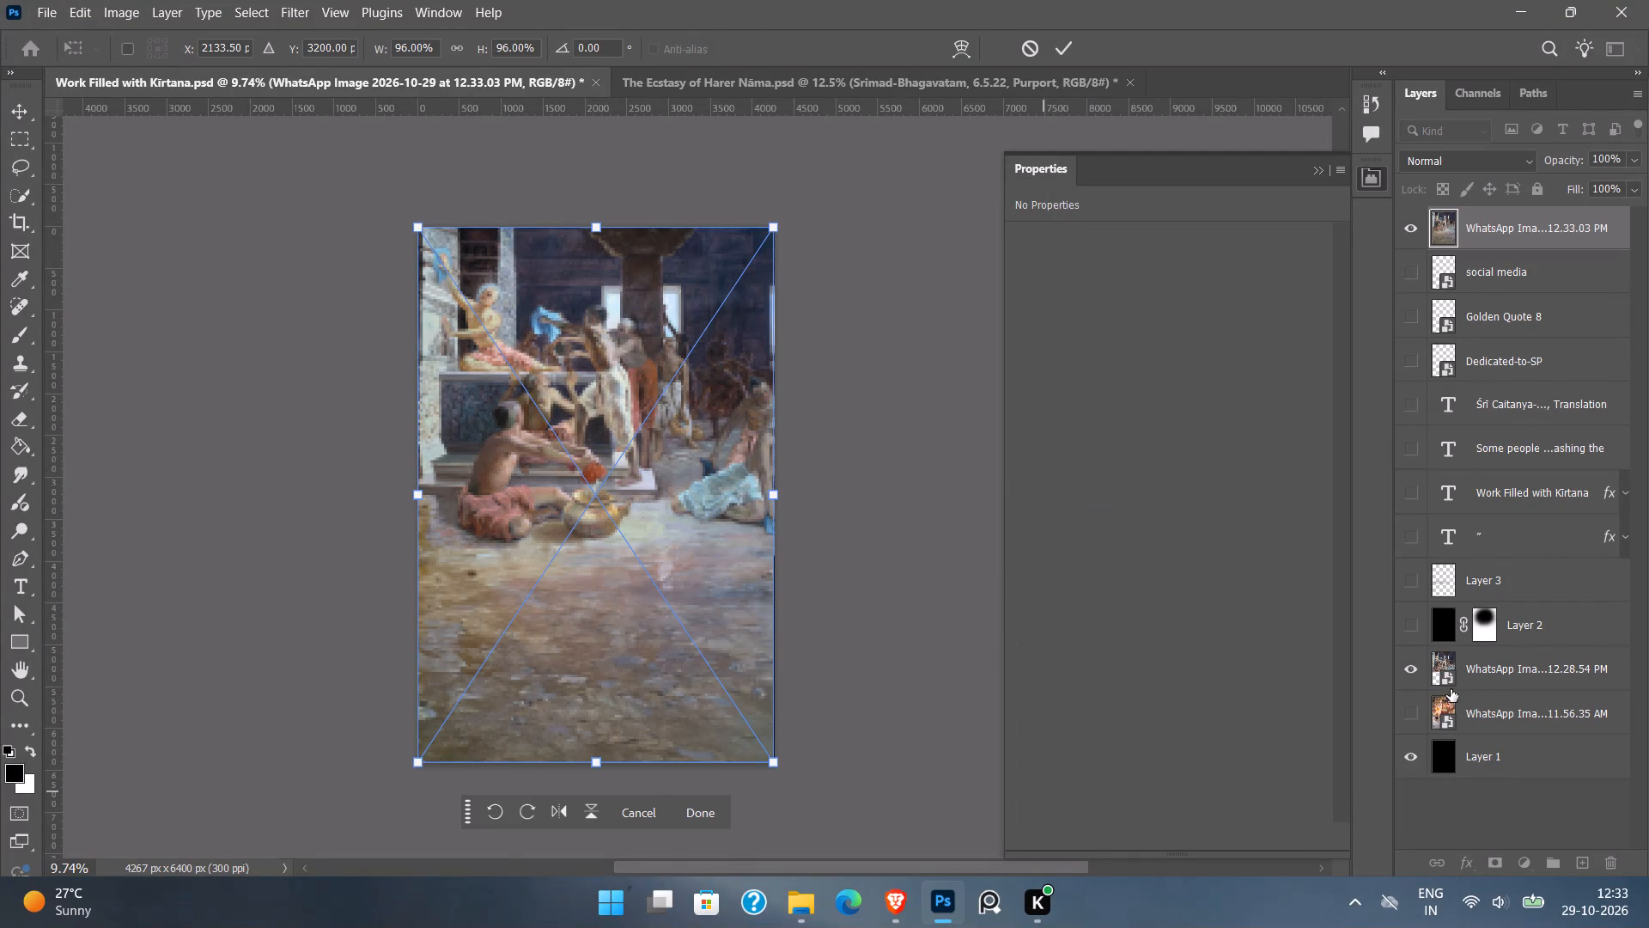
Move the newly placed 12.33.03 PM photo directly below Layer 2 and hide the 12.28.54 PM photo.
left_click_drag(1572, 229, 1472, 563)
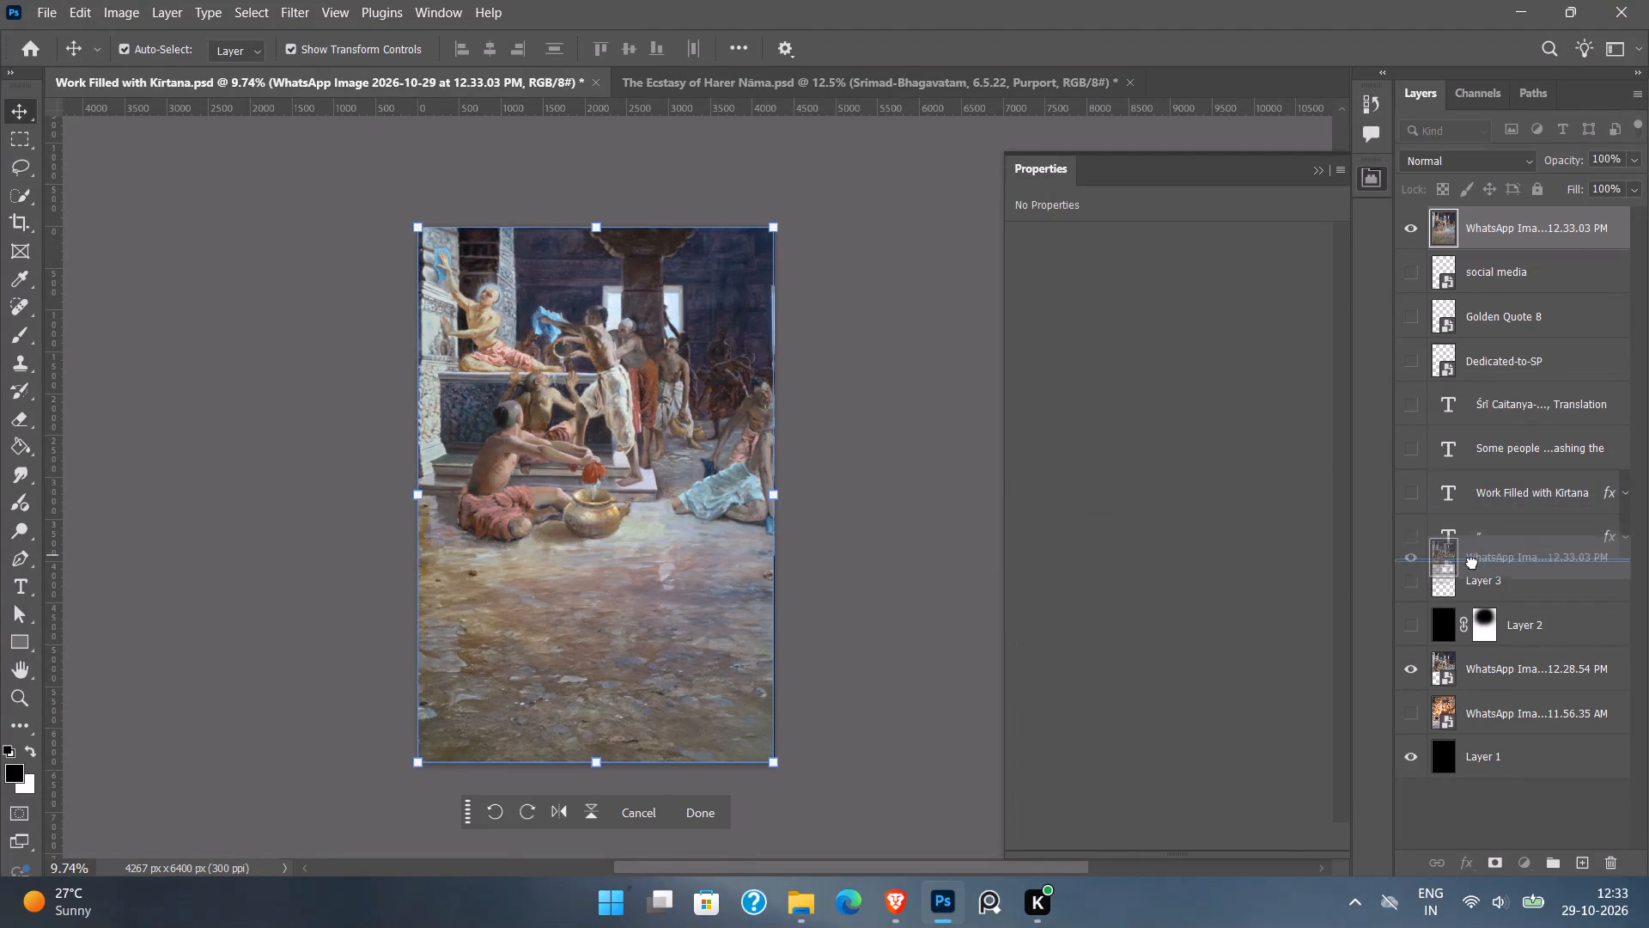
left_click_drag(1472, 563, 1415, 632)
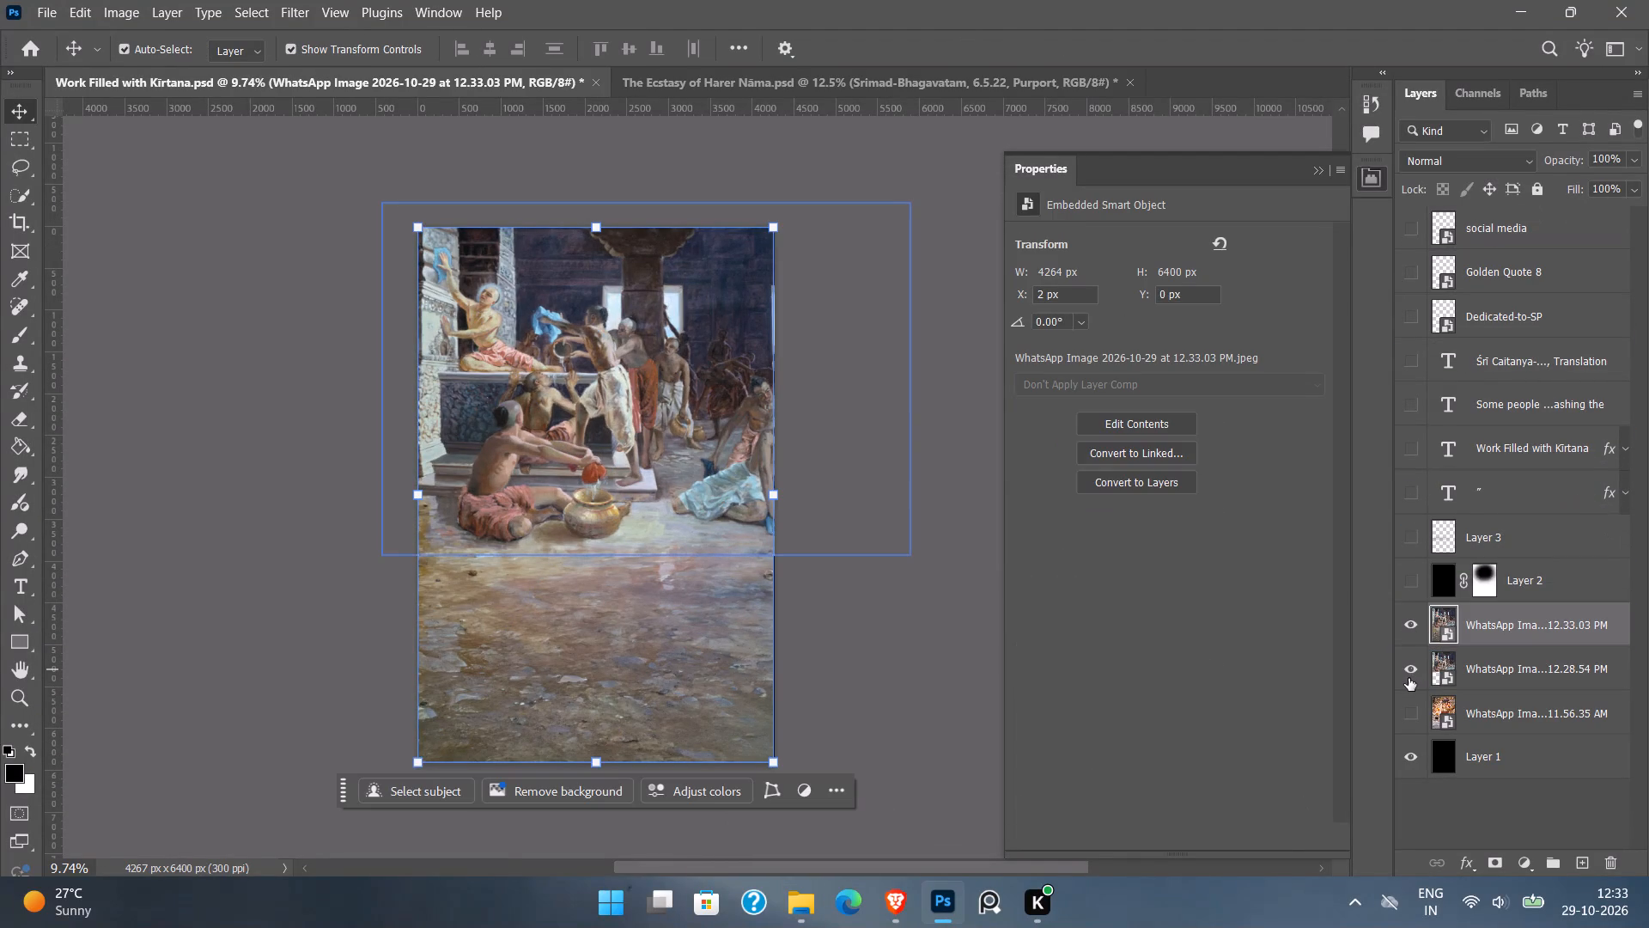
left_click(1409, 678)
Show every layer from Layer 2 up to social media again, leaving no layer selected.
left_click_drag(1411, 591, 1418, 406)
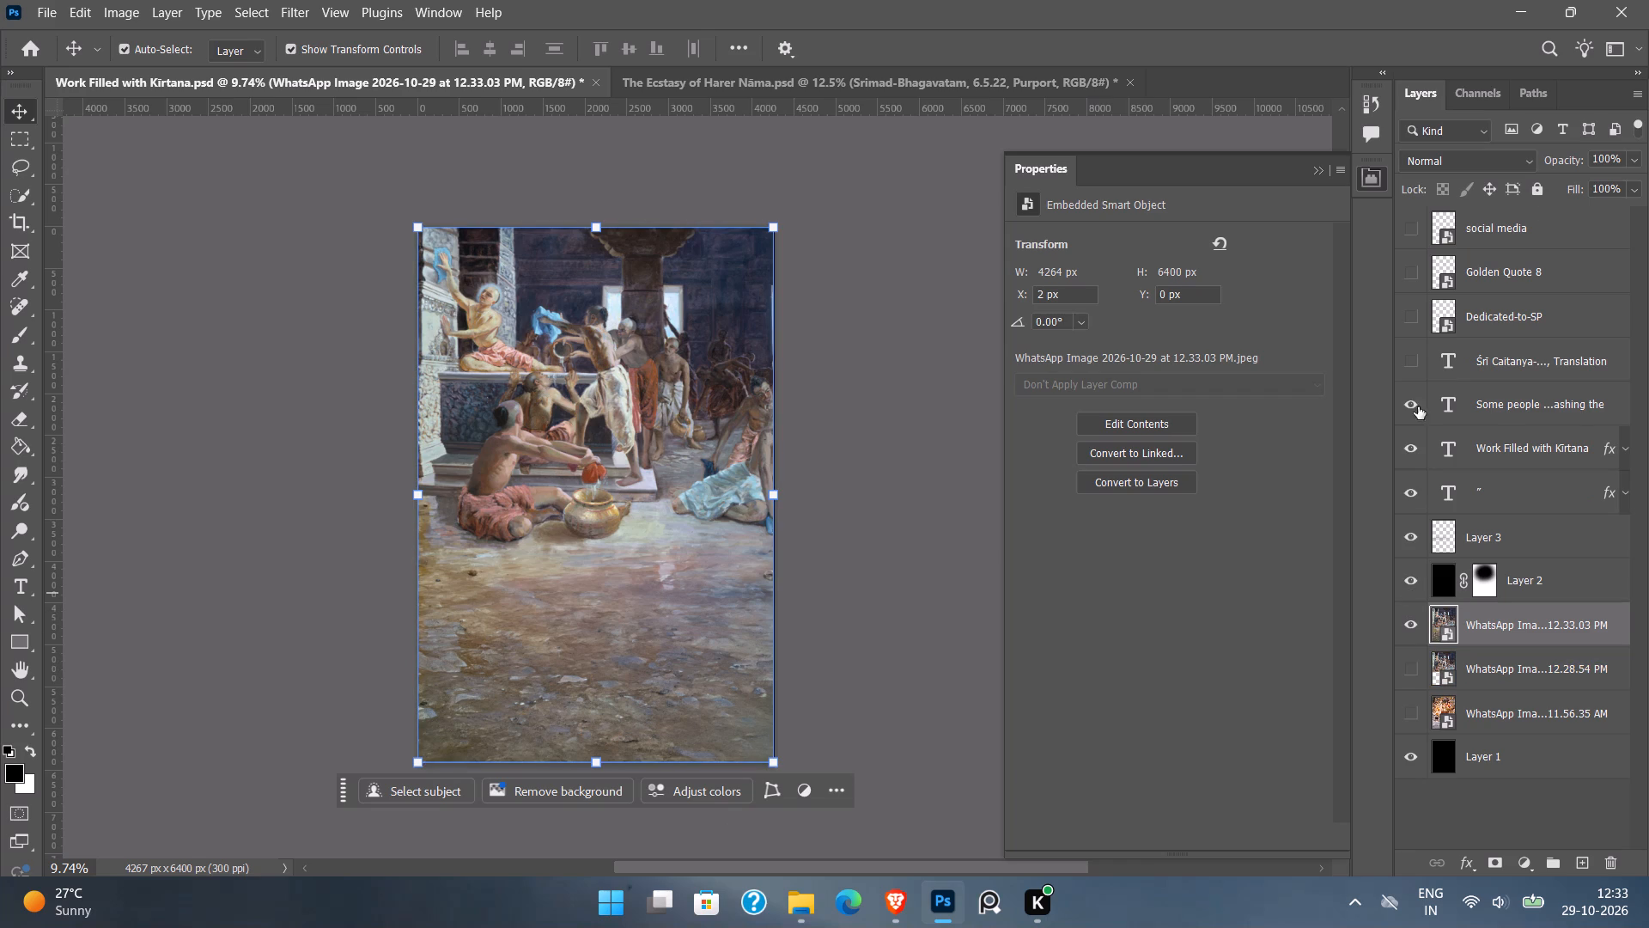
left_click_drag(1418, 406, 1417, 244)
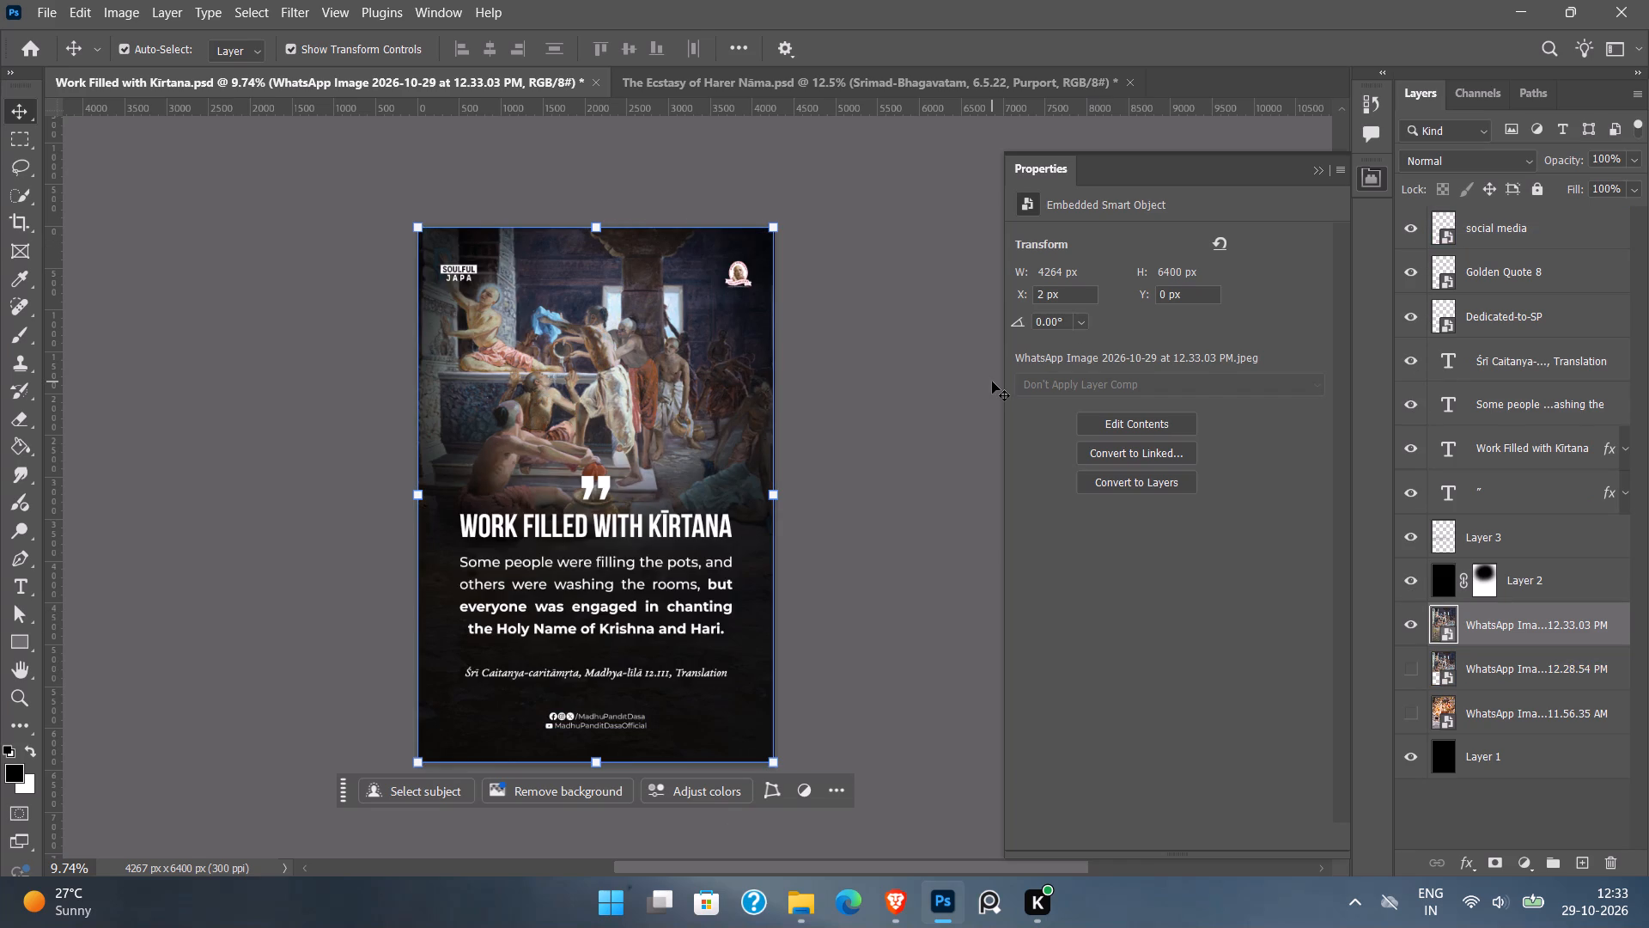
left_click(992, 382)
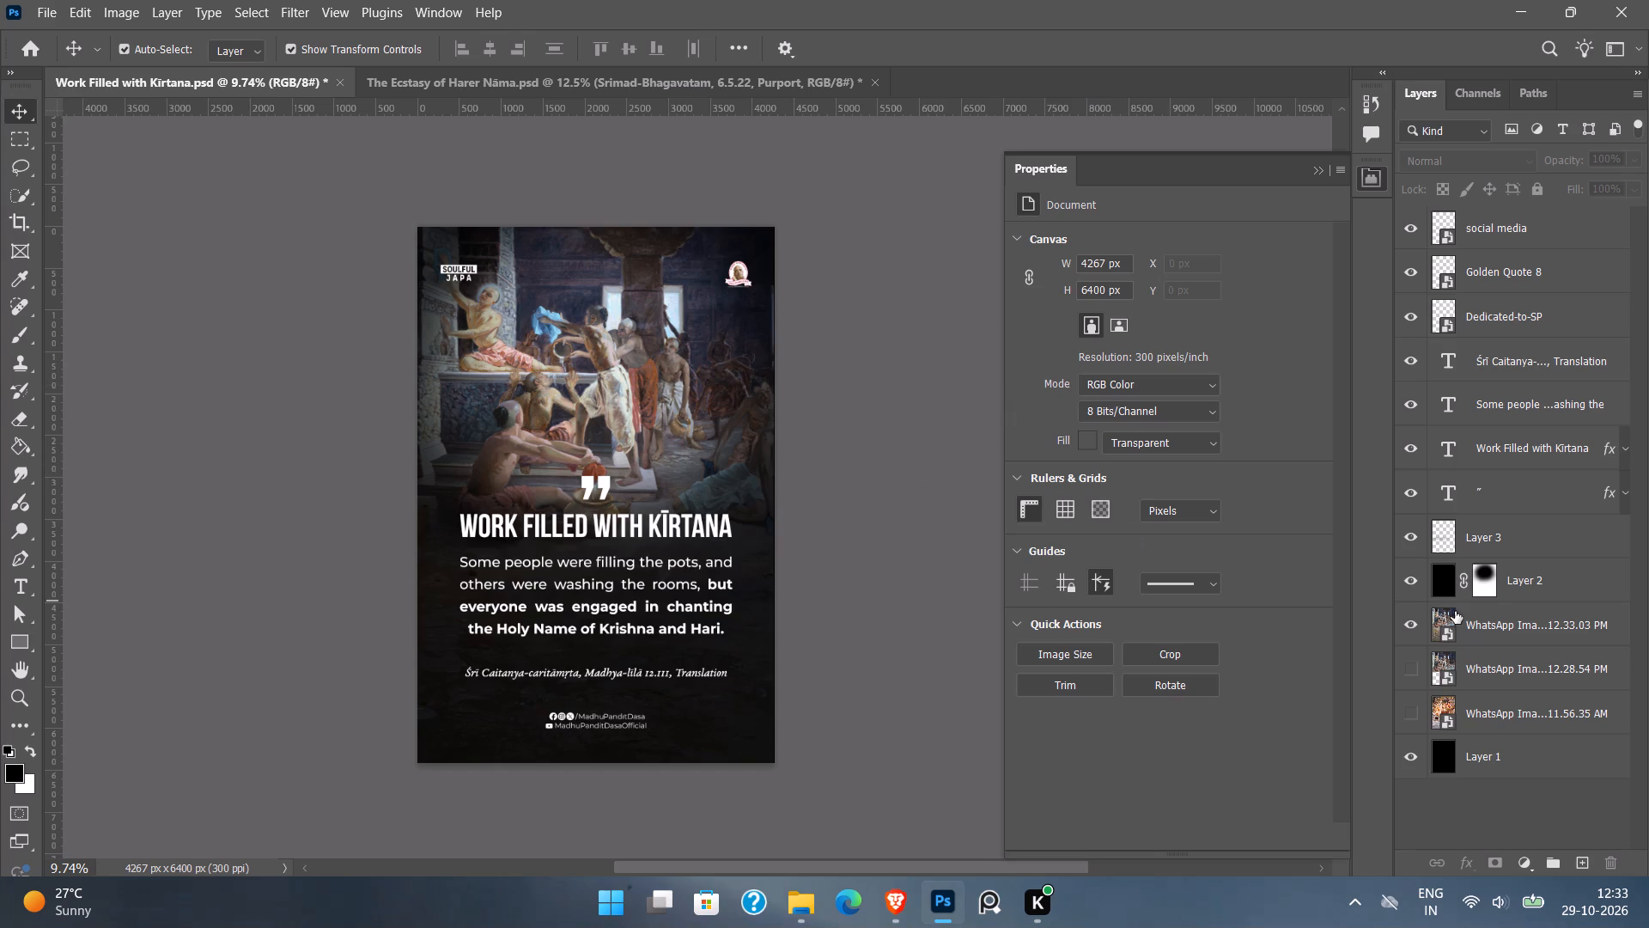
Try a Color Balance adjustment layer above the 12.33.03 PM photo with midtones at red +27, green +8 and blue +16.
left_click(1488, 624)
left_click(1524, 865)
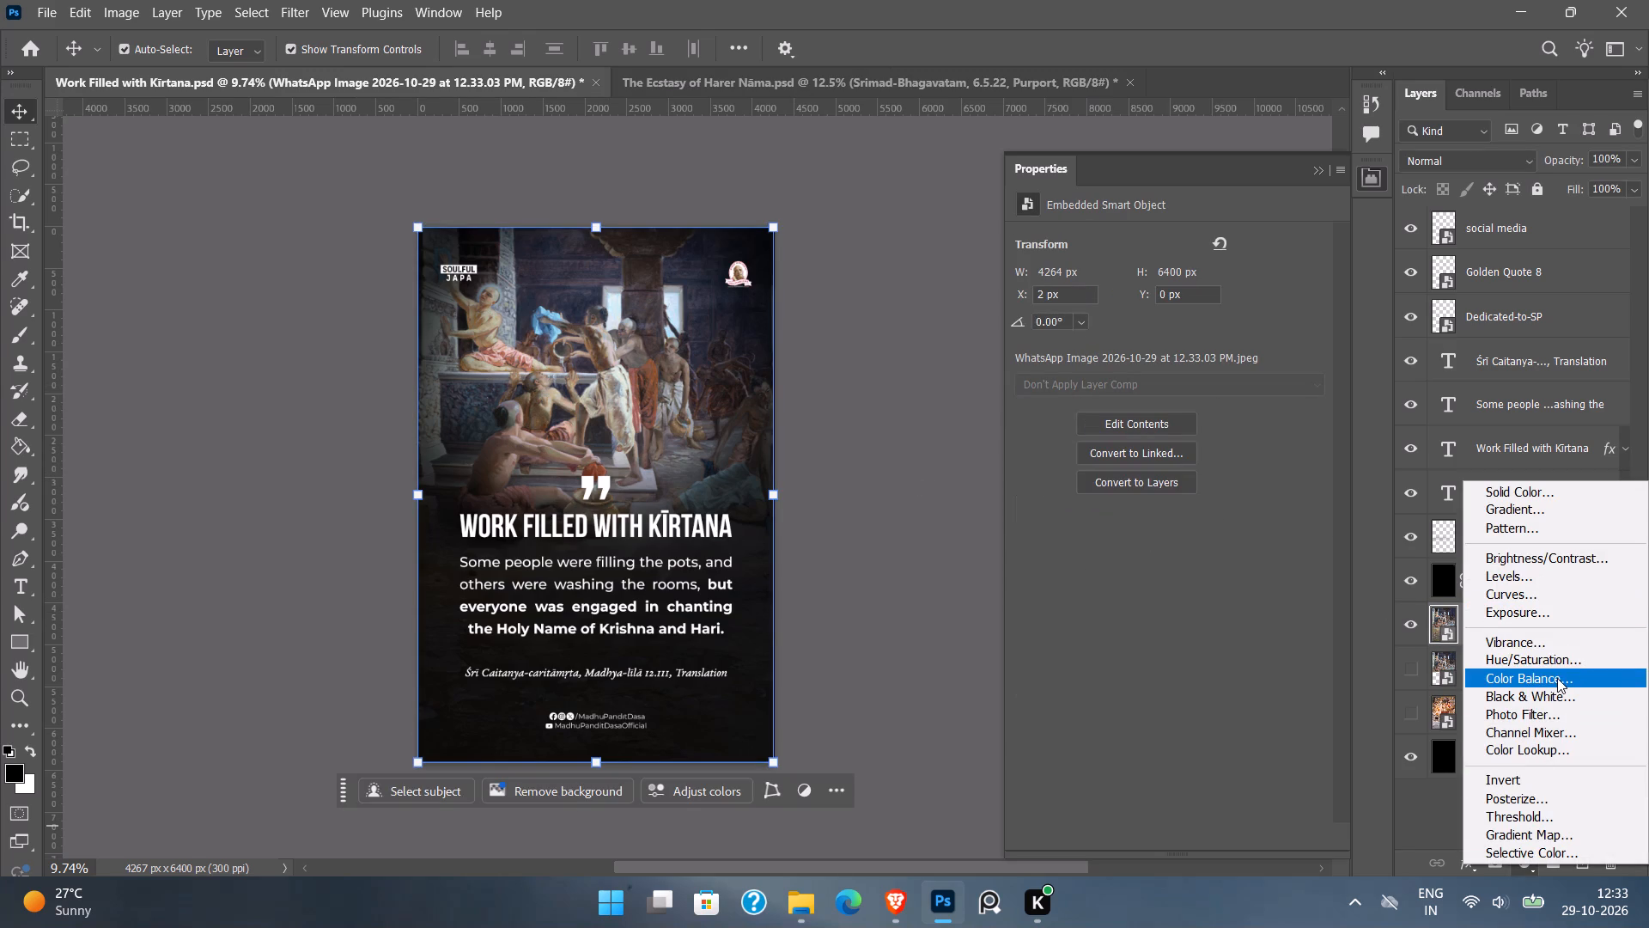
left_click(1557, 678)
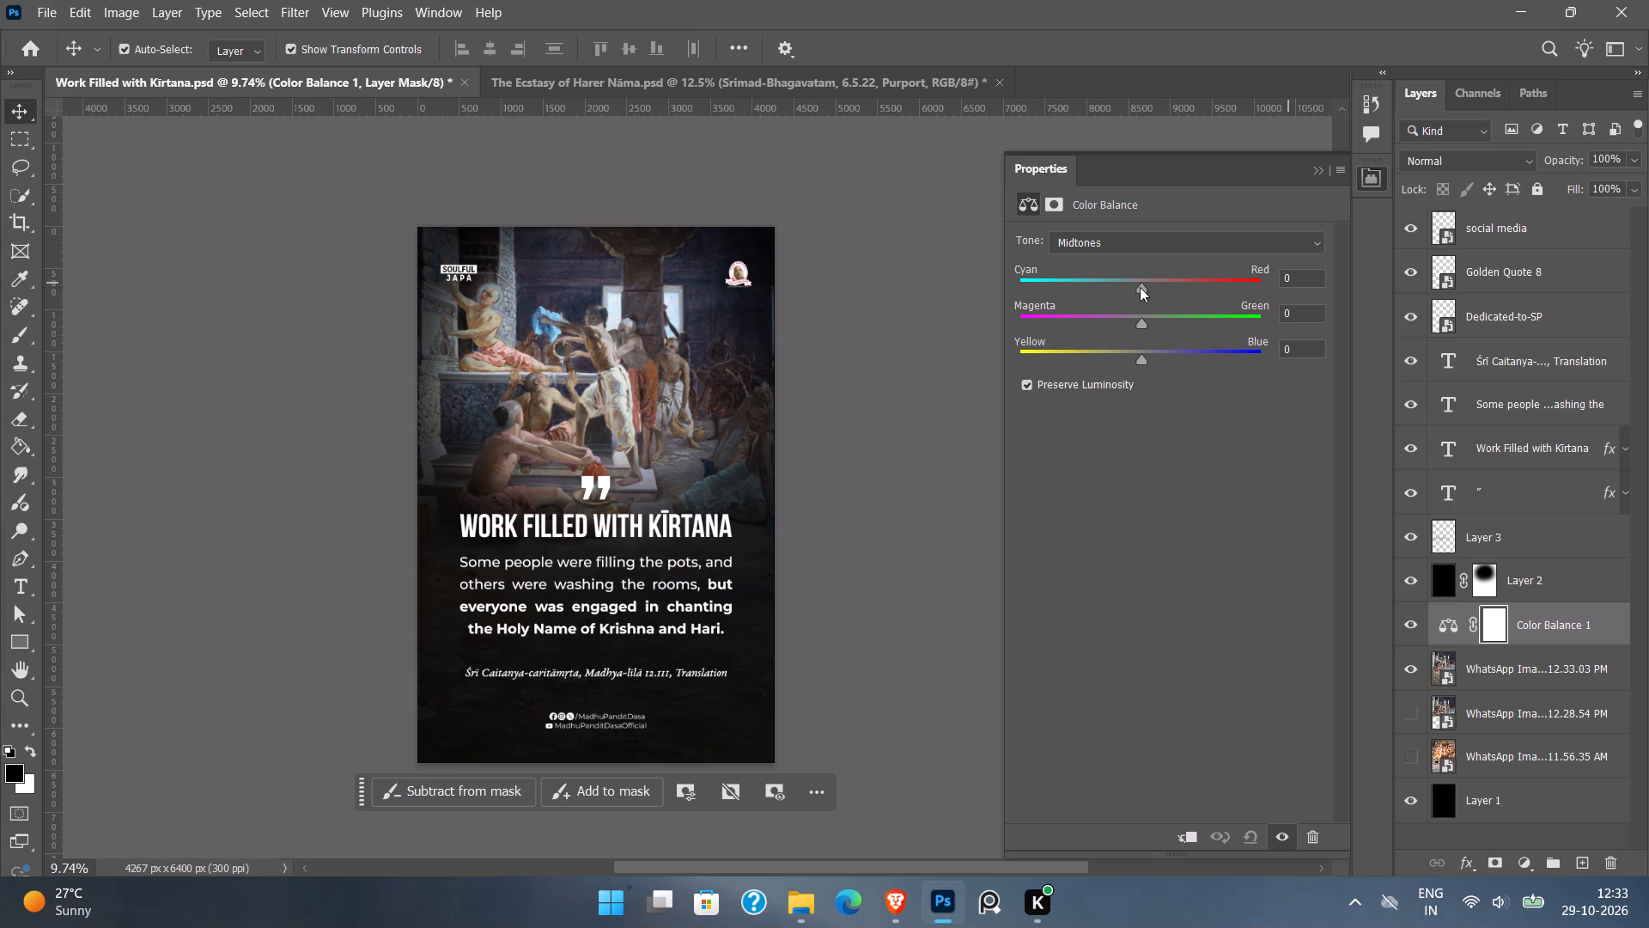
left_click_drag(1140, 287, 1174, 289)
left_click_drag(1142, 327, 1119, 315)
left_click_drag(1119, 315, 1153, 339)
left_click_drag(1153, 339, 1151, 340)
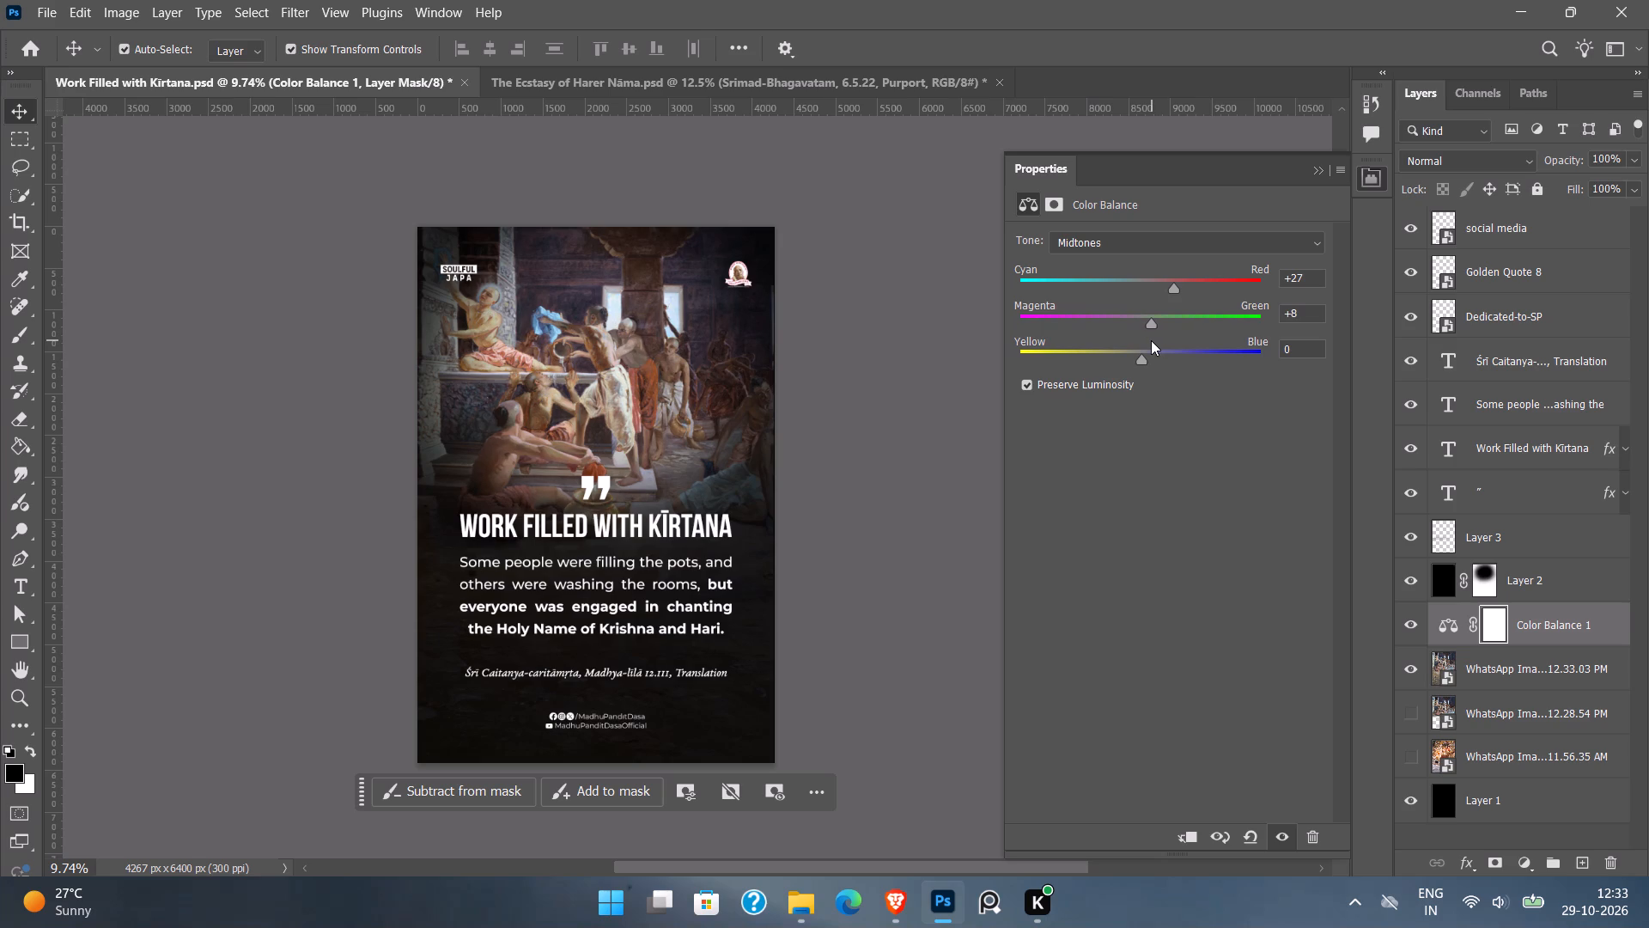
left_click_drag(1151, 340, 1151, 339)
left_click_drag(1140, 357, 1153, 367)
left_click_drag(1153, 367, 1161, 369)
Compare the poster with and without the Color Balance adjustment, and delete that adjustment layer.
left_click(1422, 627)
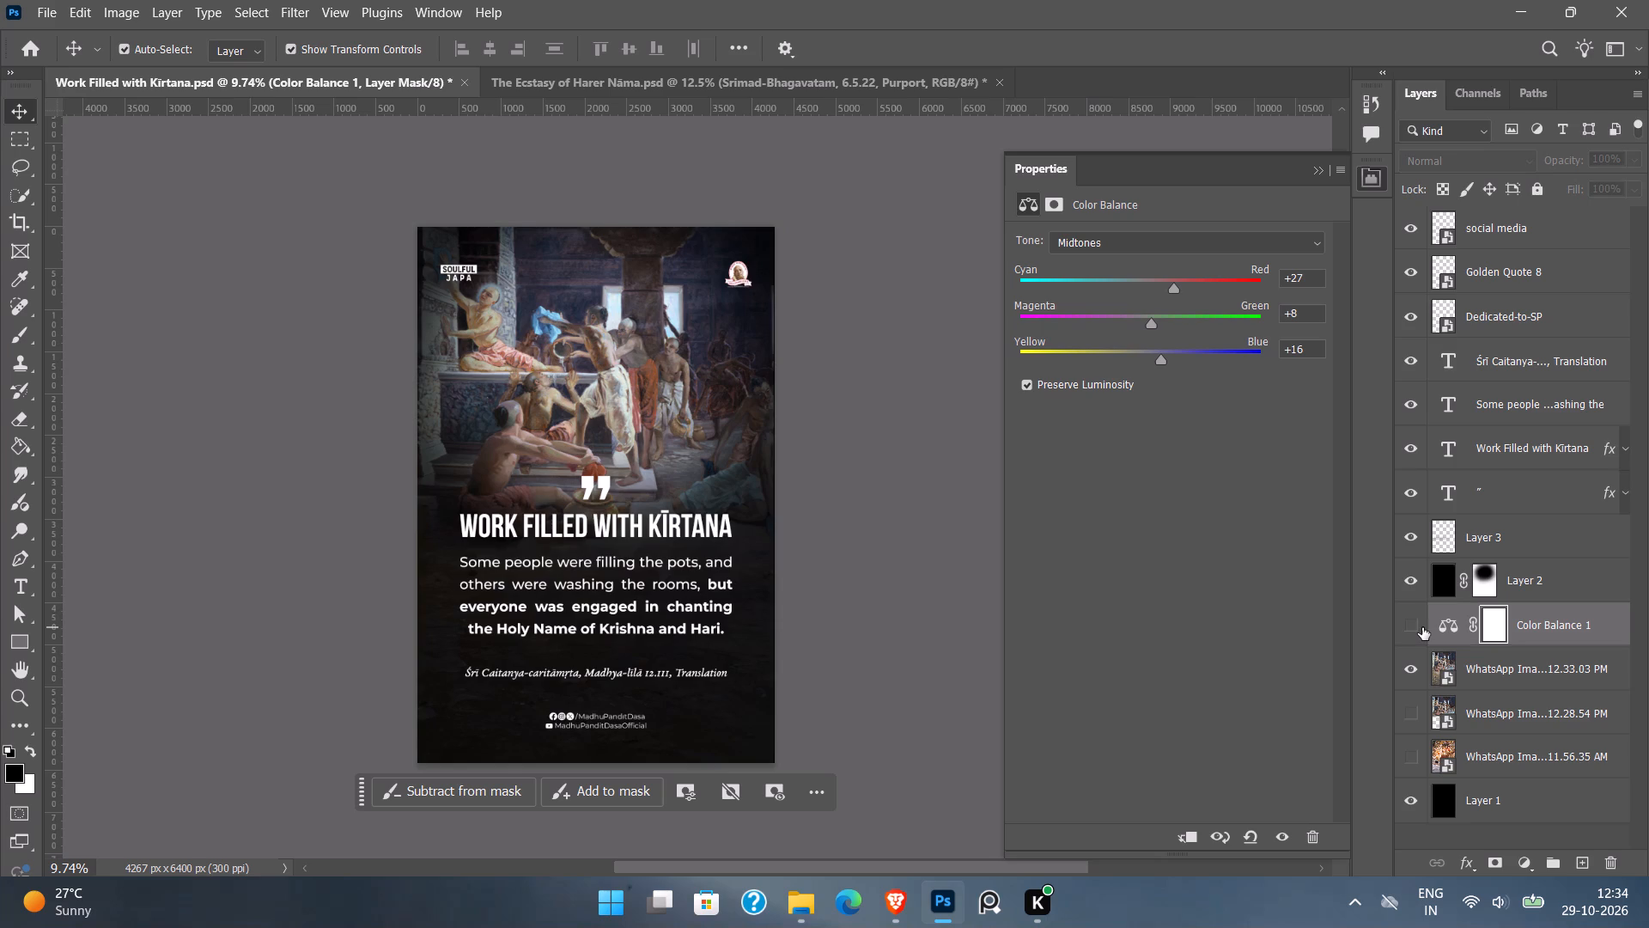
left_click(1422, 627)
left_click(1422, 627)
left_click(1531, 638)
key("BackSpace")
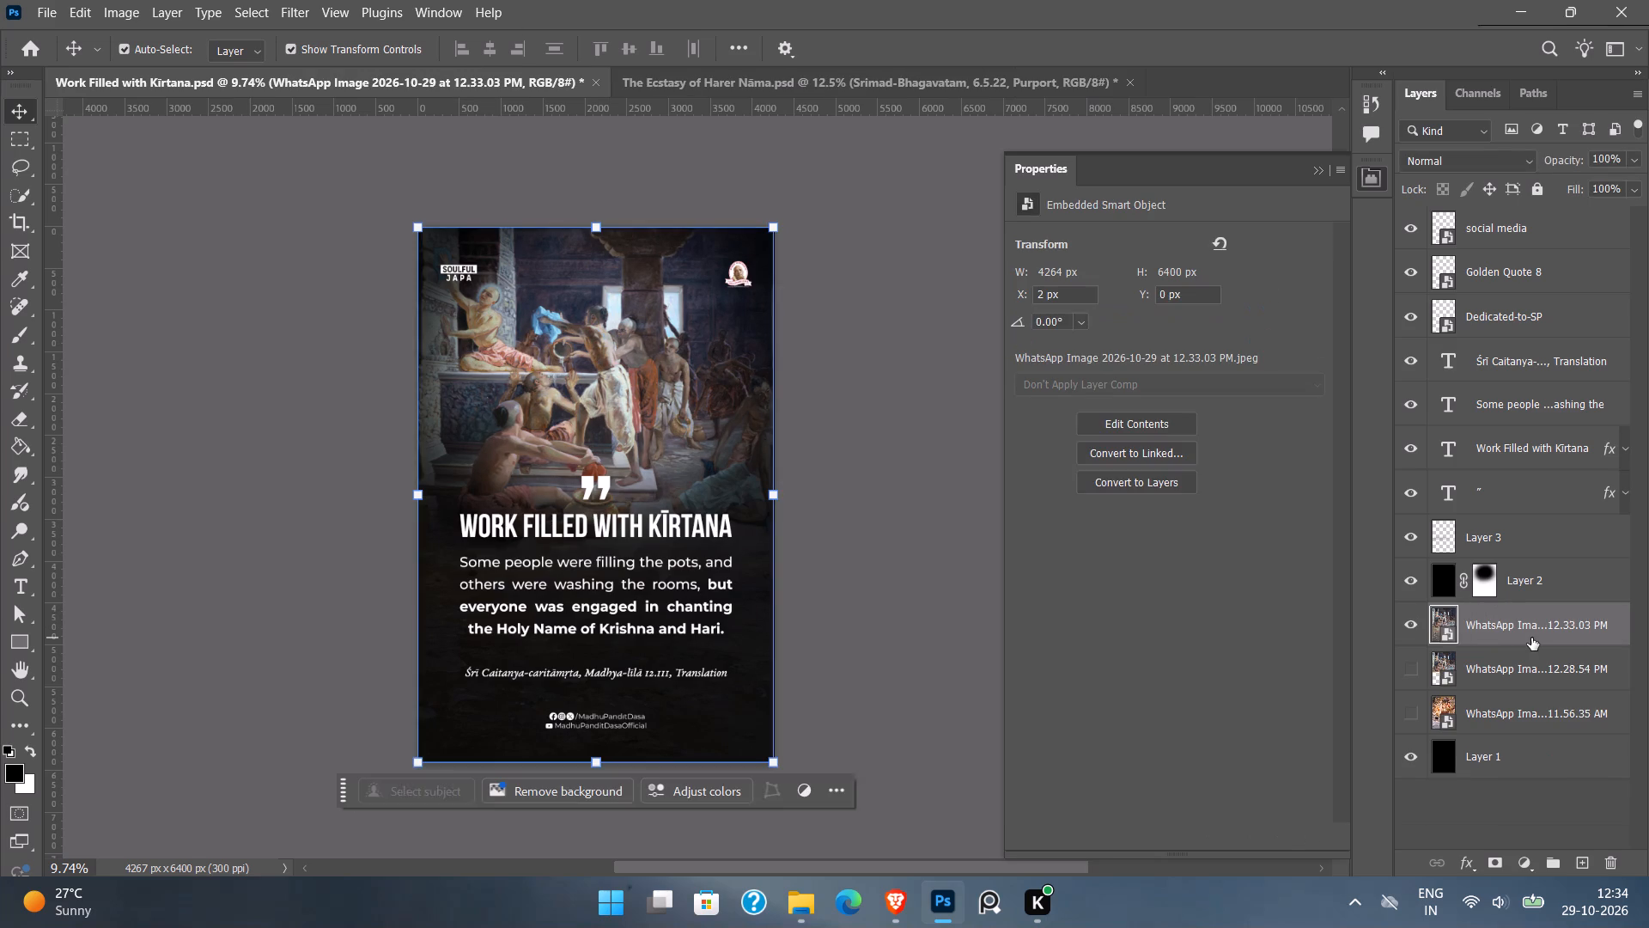
Add a Curves adjustment layer directly above the 12.33.03 PM photo.
double_click(1517, 858)
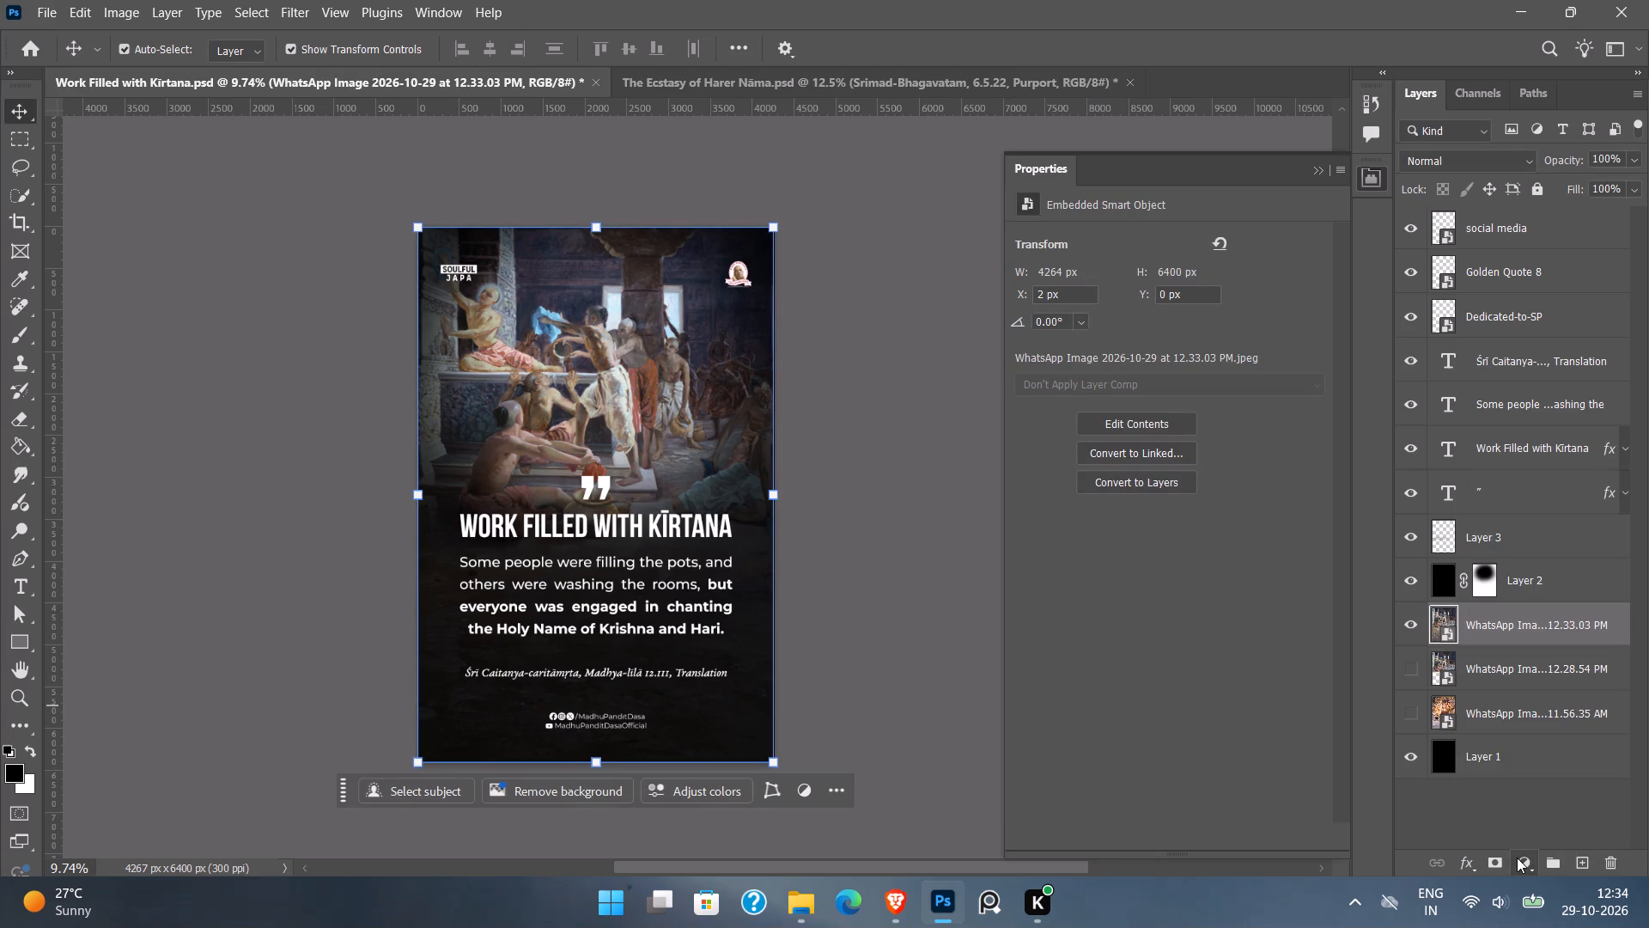
left_click(1517, 858)
scroll(1508, 650, "down", 3)
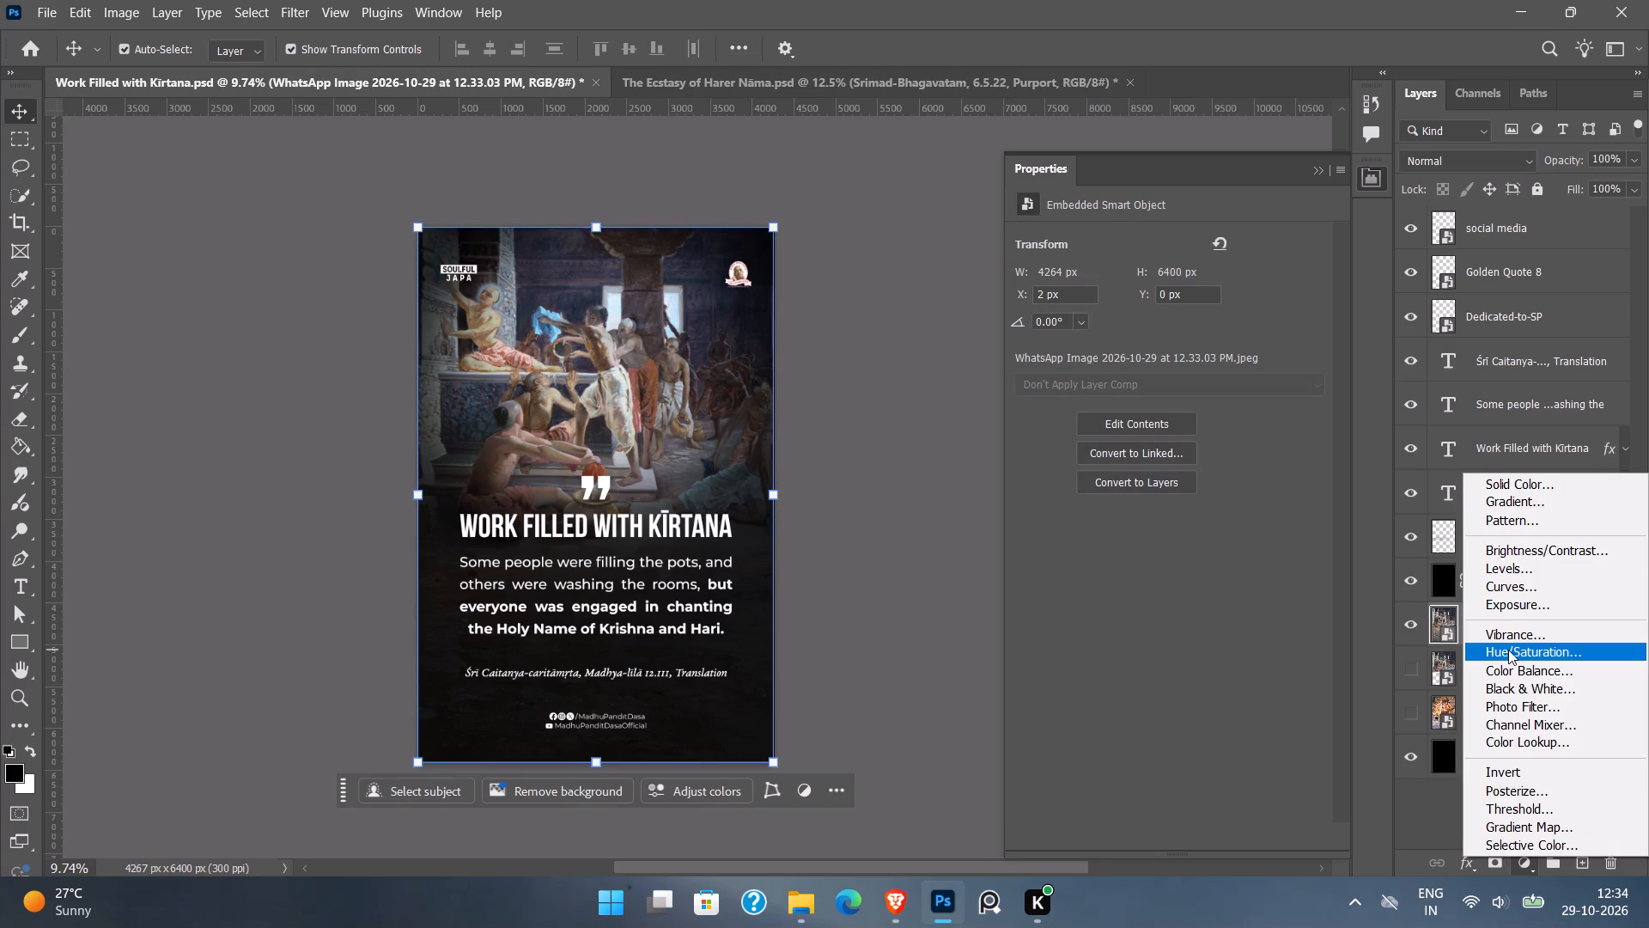
scroll(1508, 650, "down", 1)
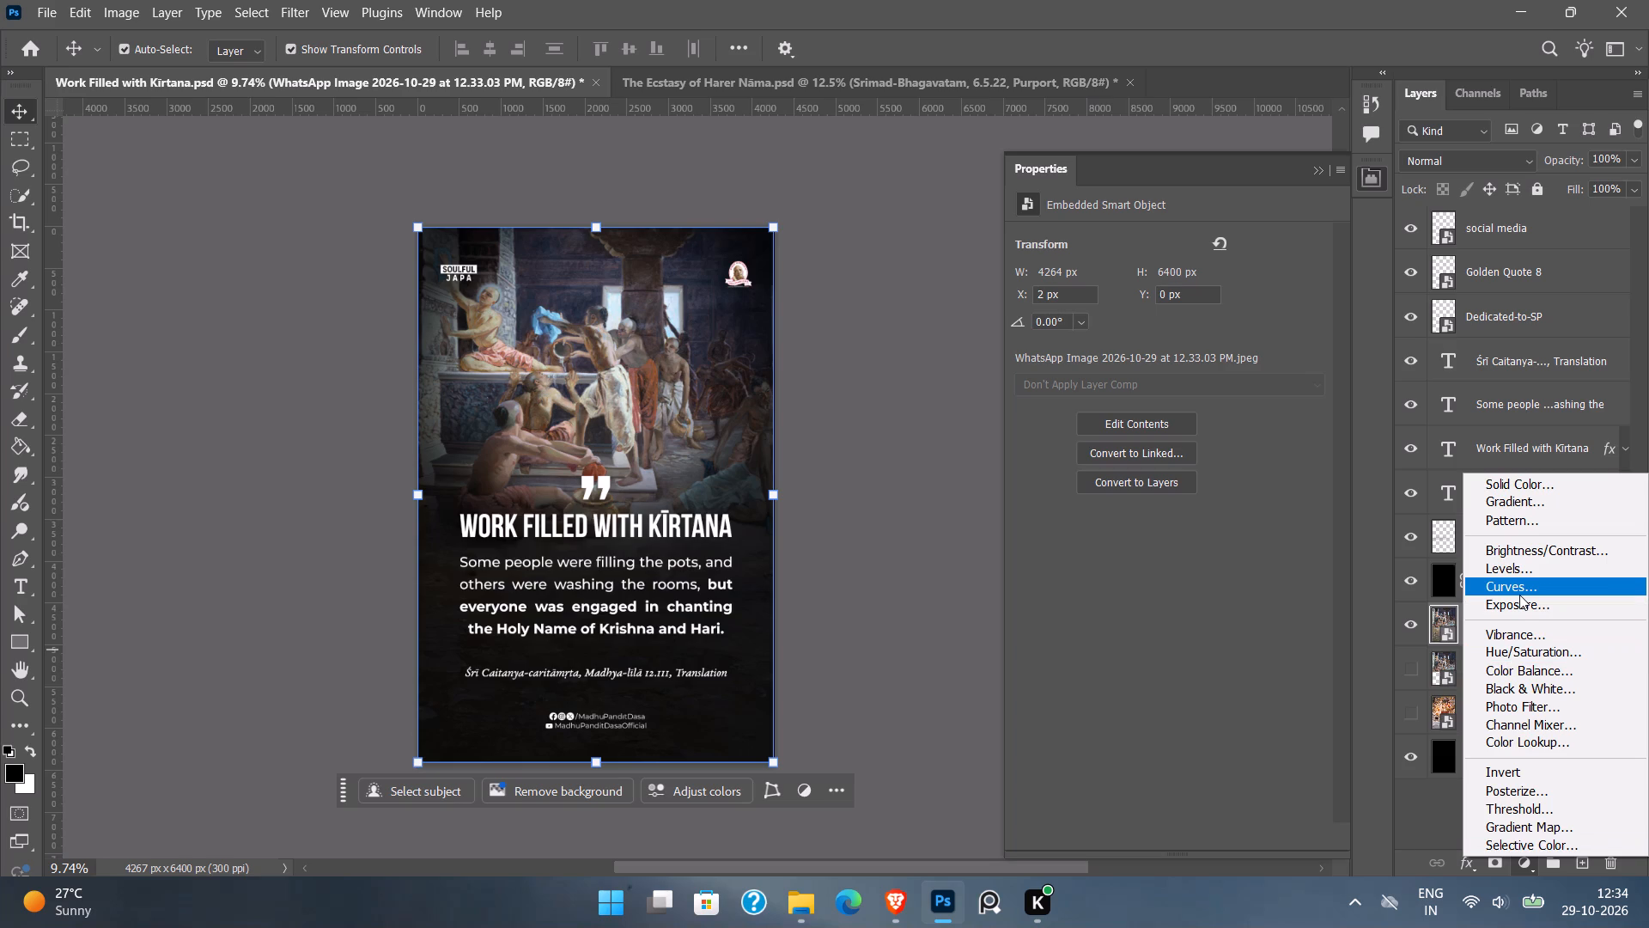
left_click(1519, 595)
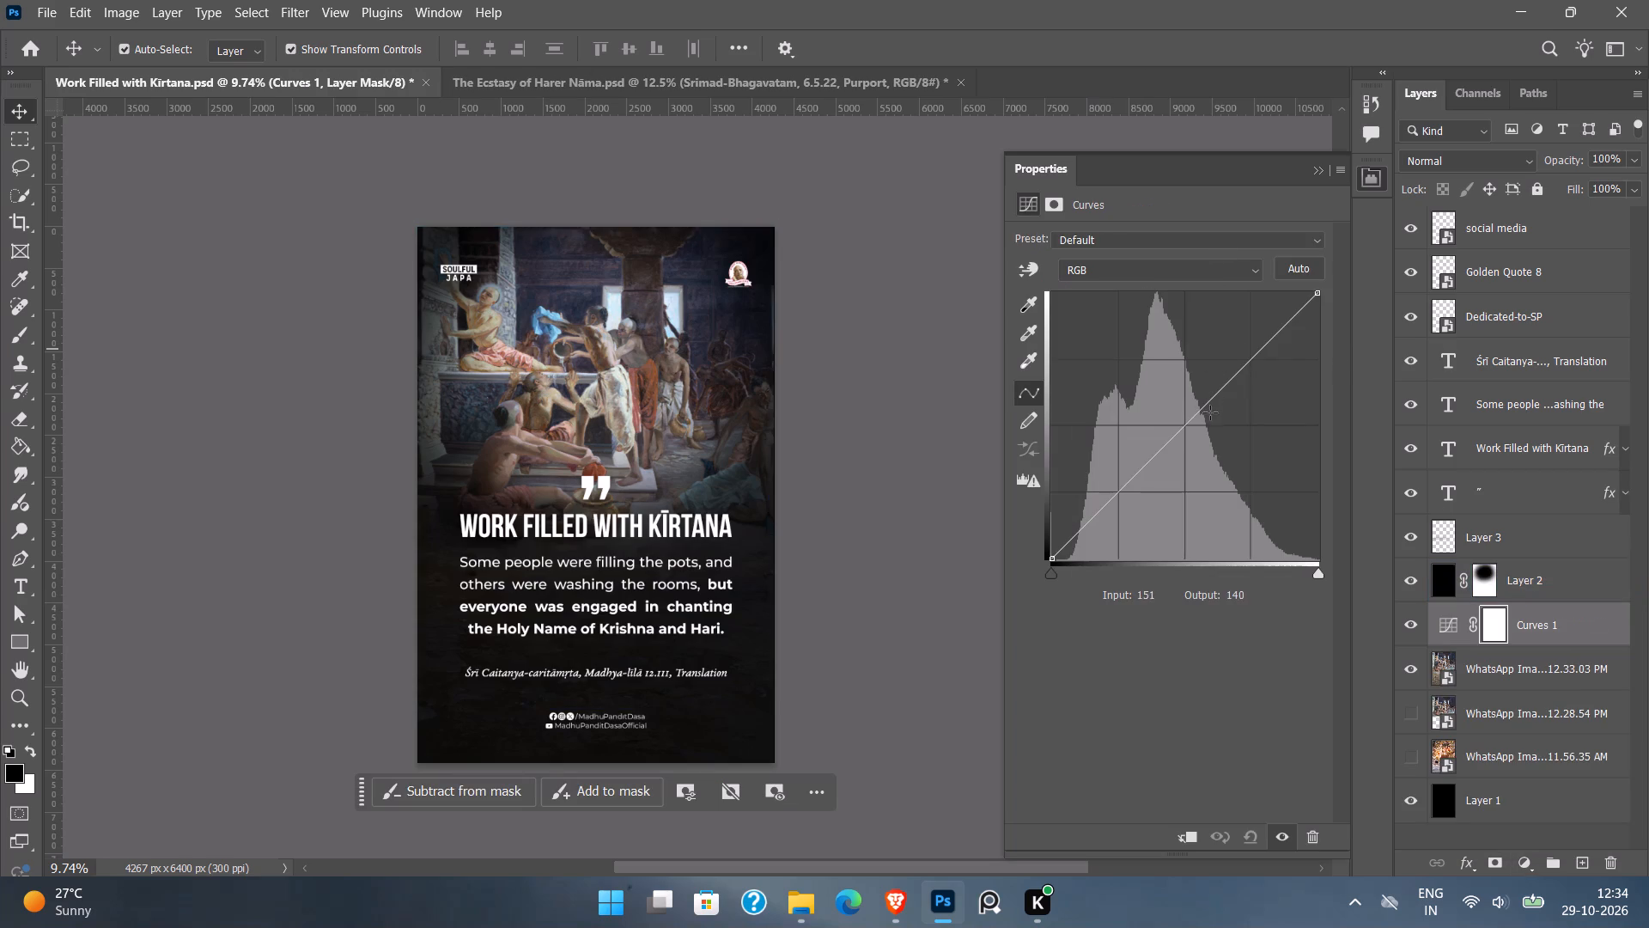
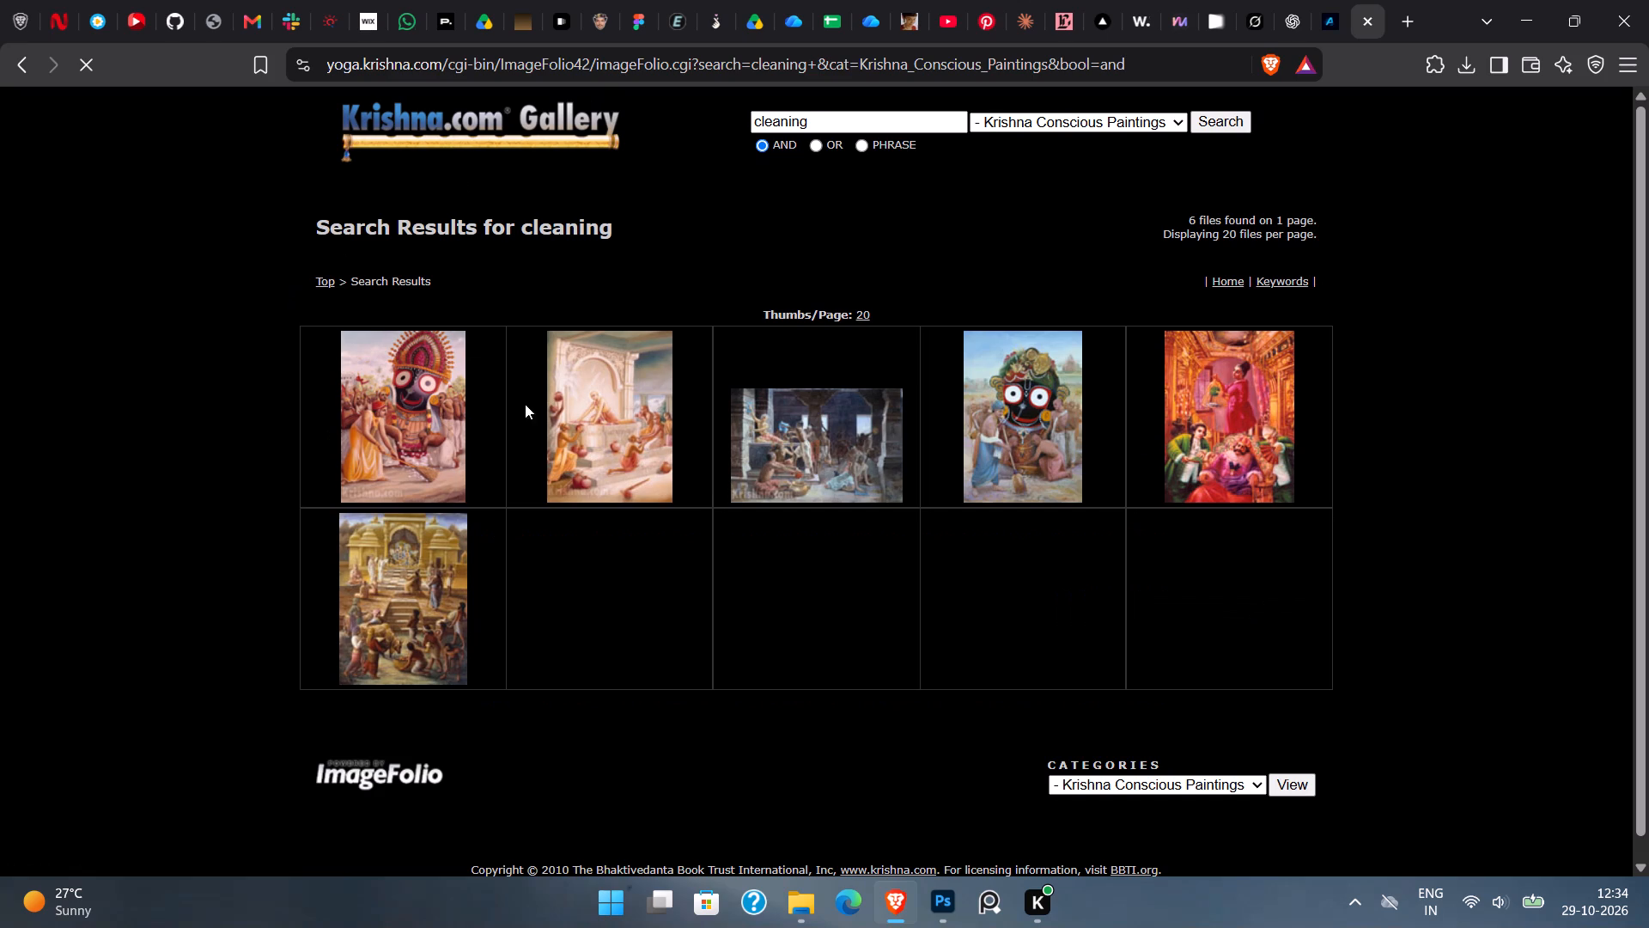
Open the painting of the altar being washed with water pots from the cleaning search results and select its image code, TA0134.
left_click(605, 431)
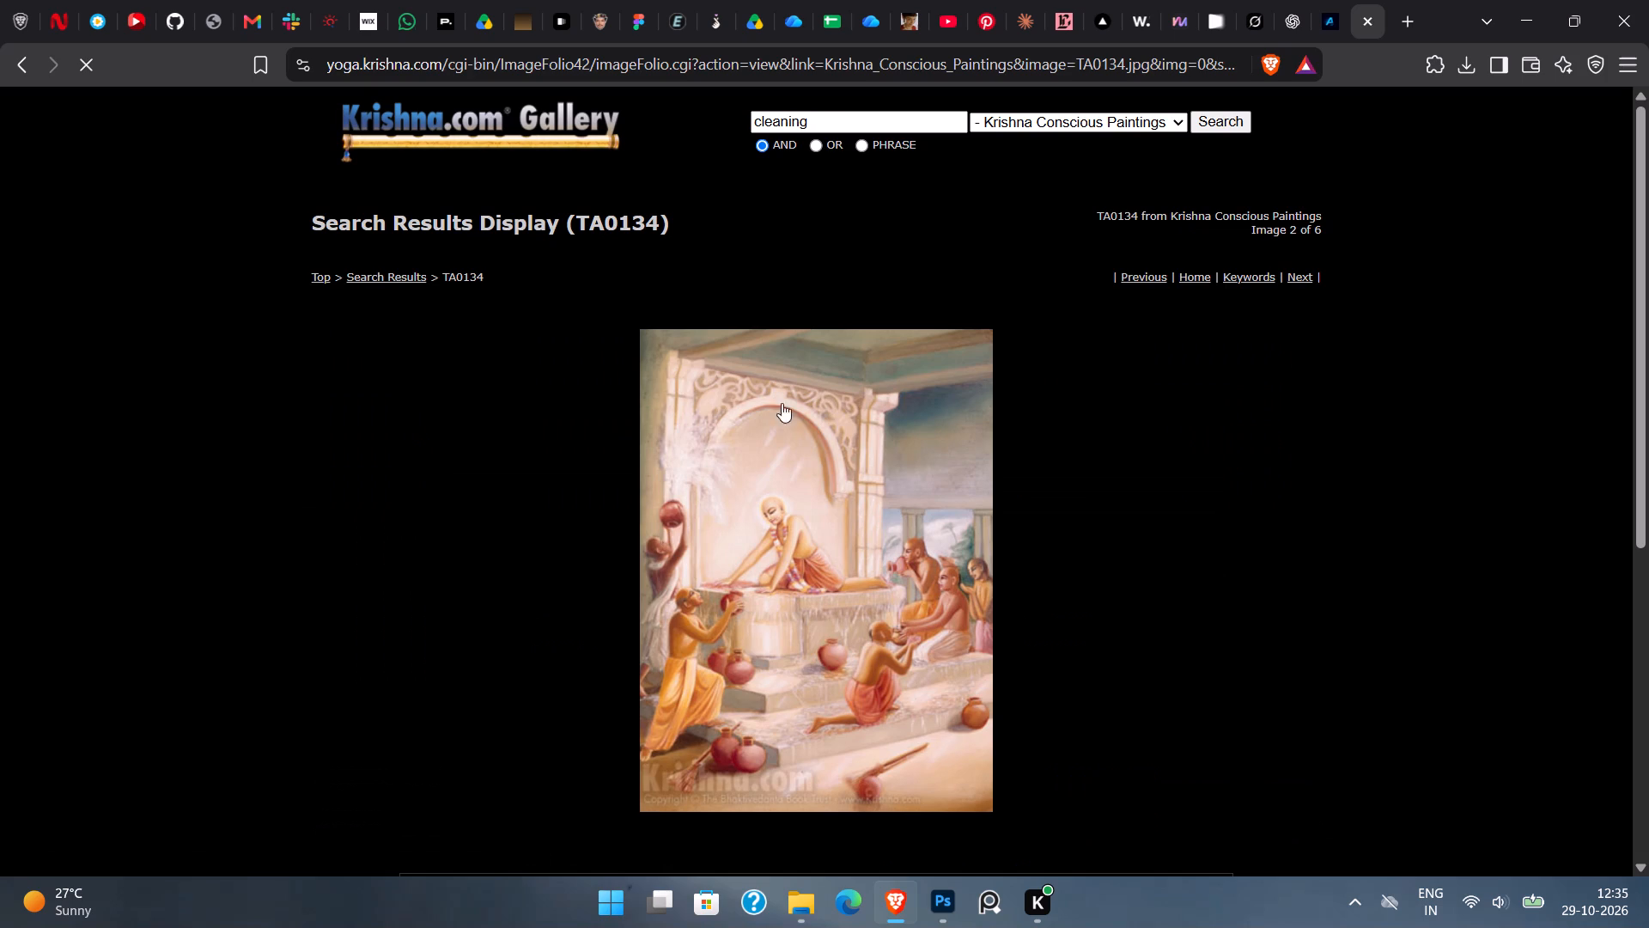
double_click(625, 222)
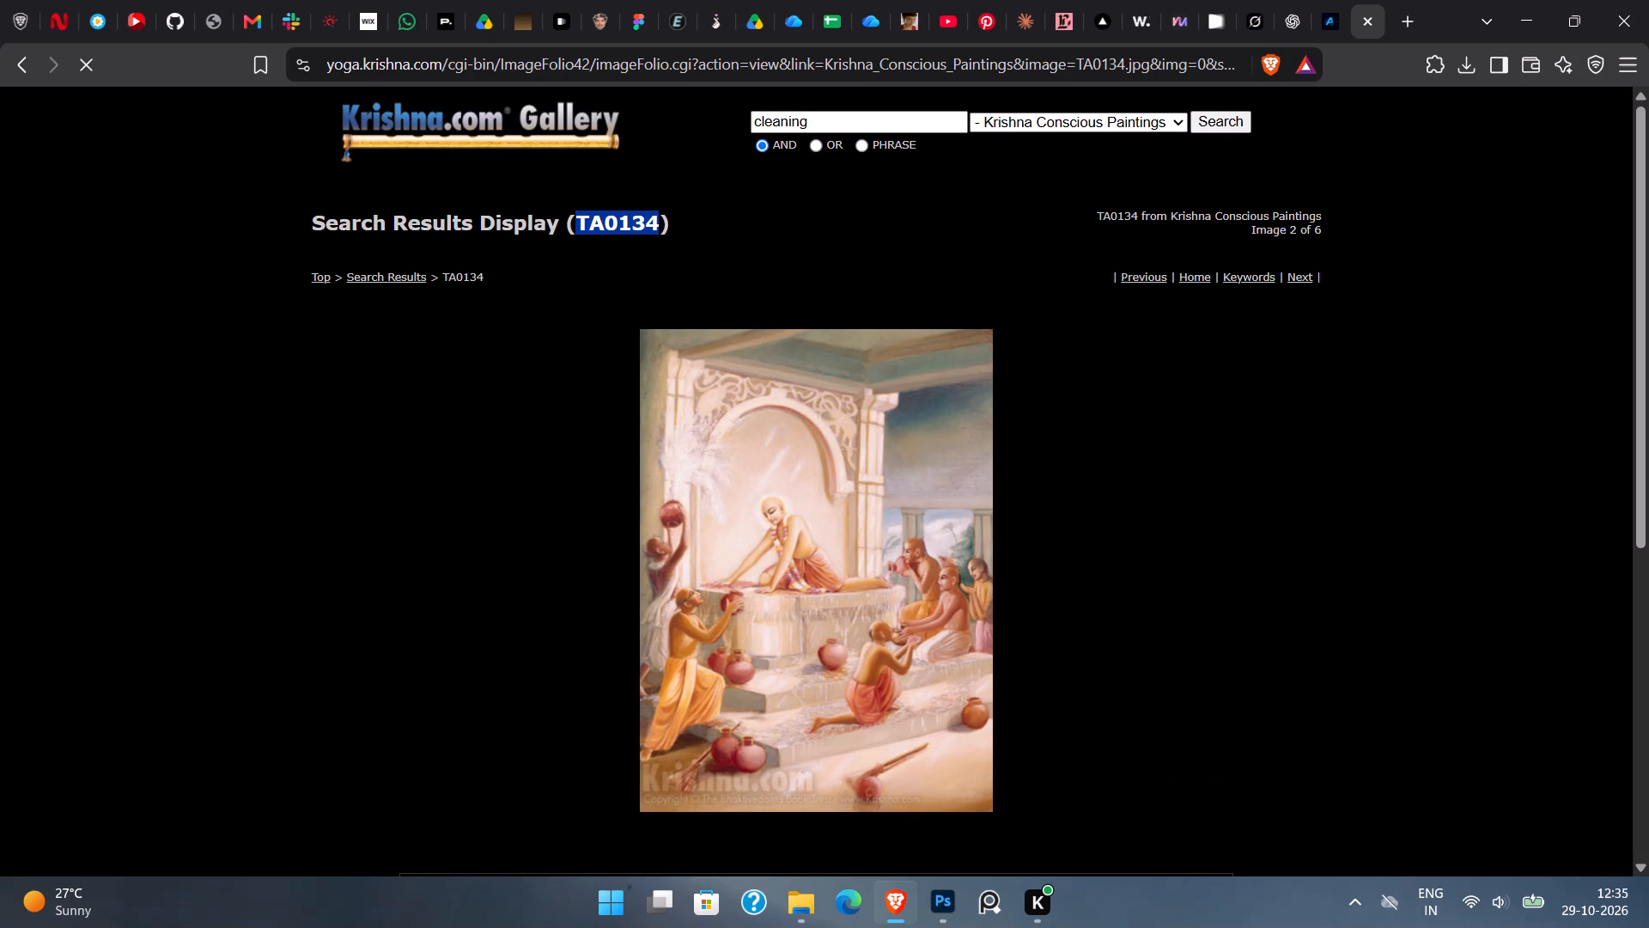
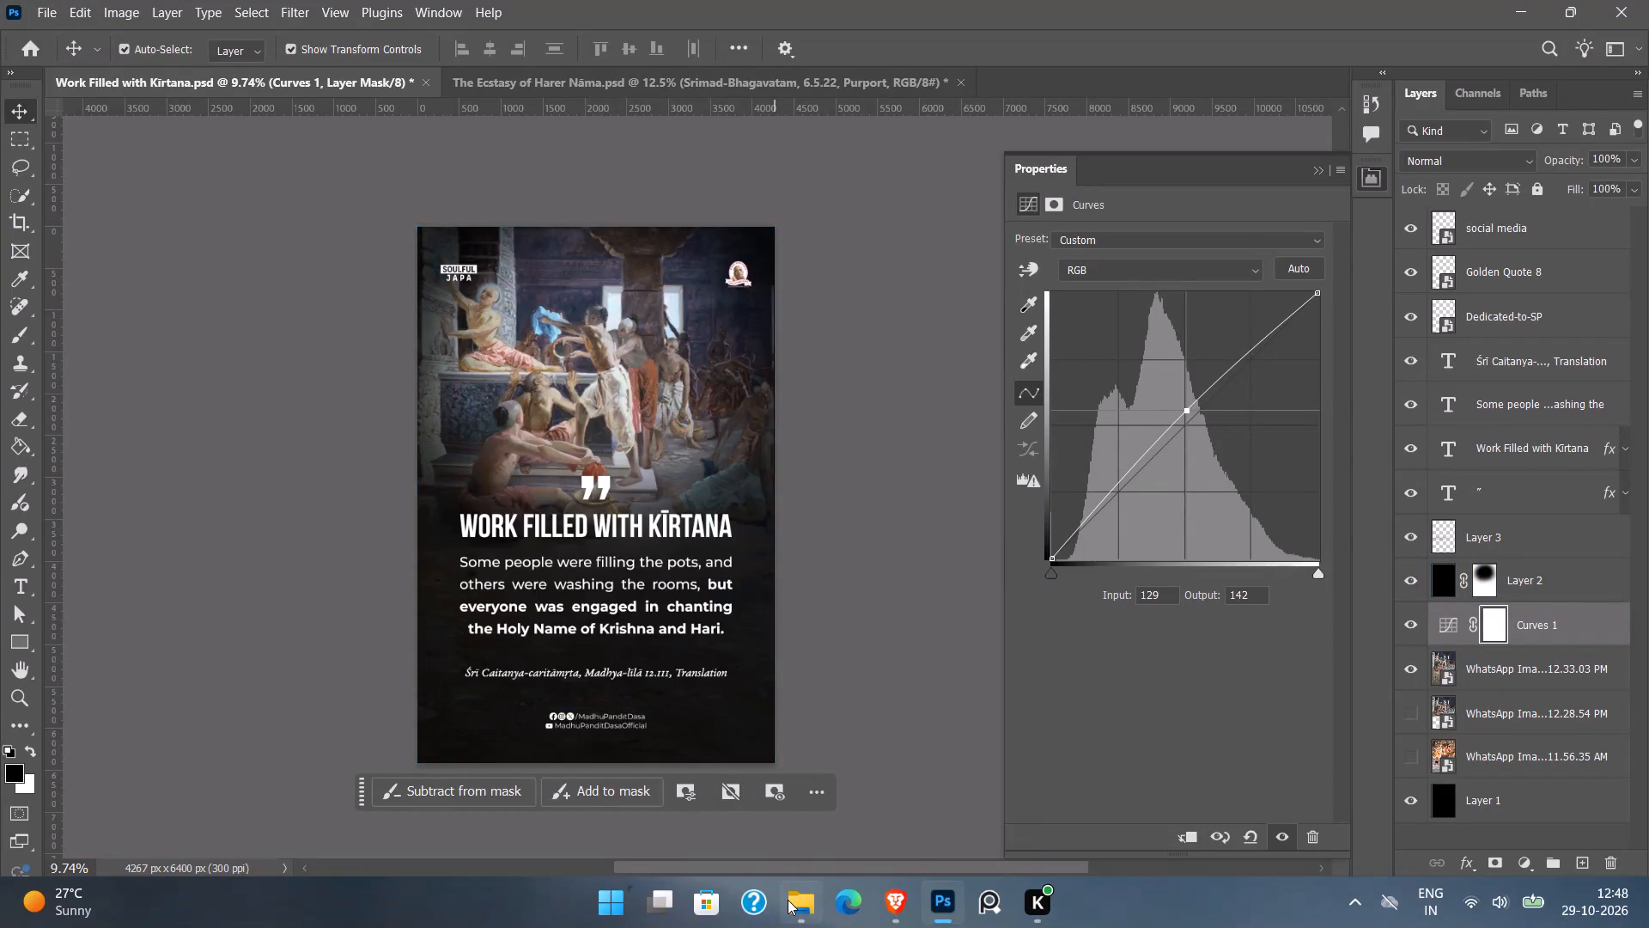
Place the WhatsApp image from 2026-10-29 at 12.47.36 PM in the Office folder into the poster, directly above the Curves layer.
left_click(788, 900)
left_click_drag(818, 650, 933, 801)
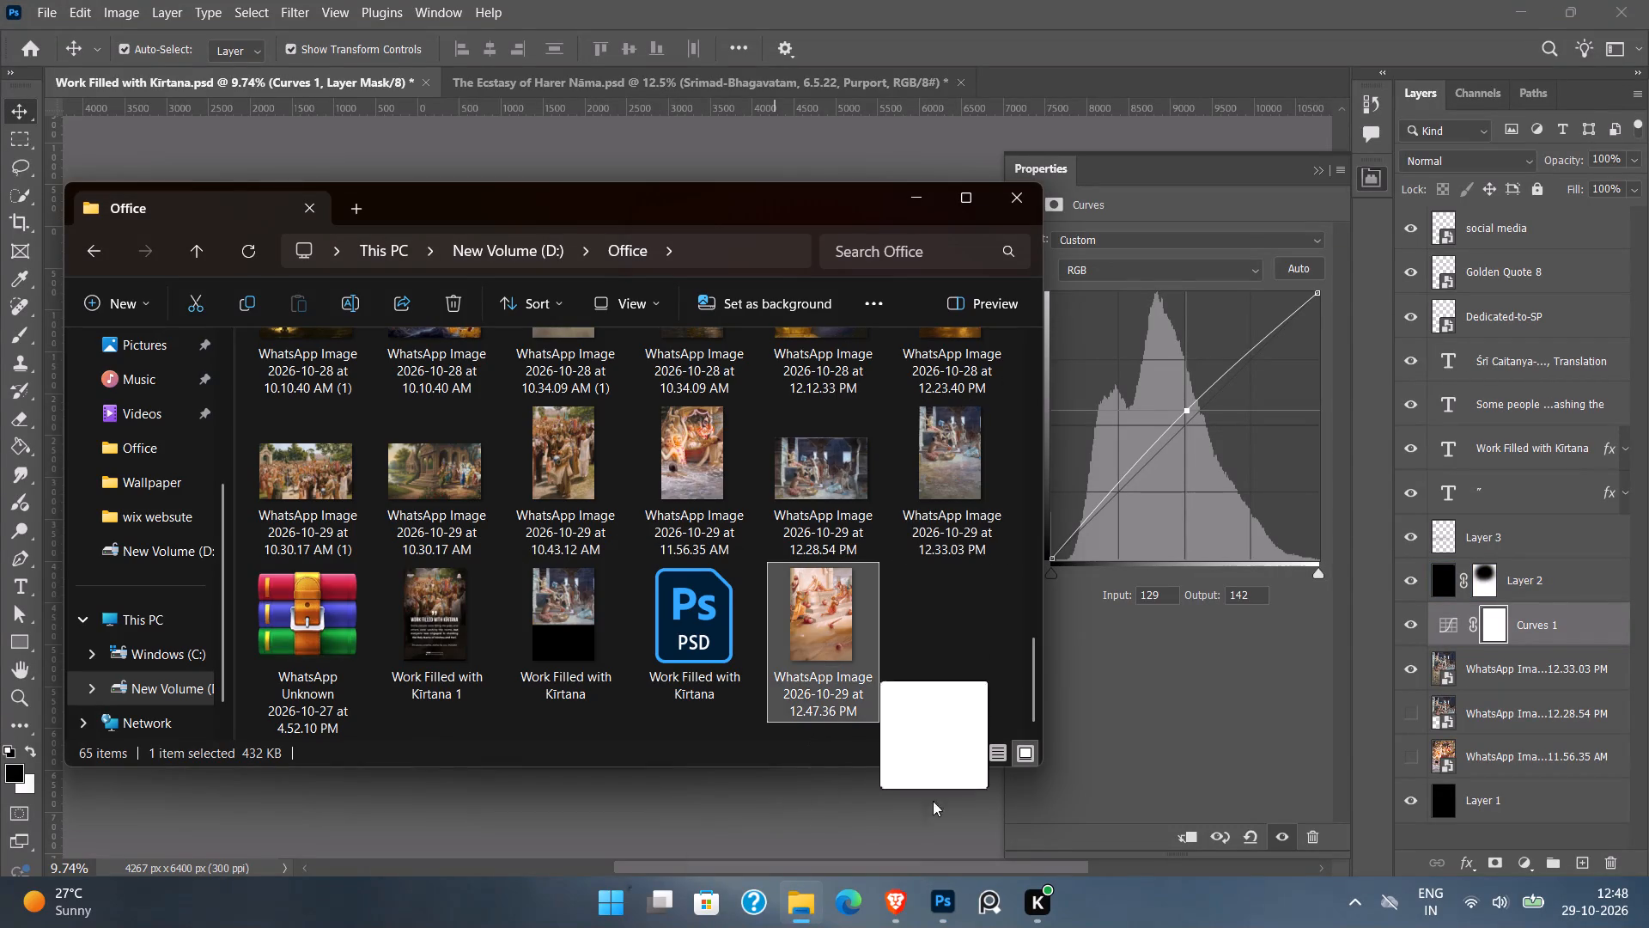
left_click_drag(933, 801, 899, 841)
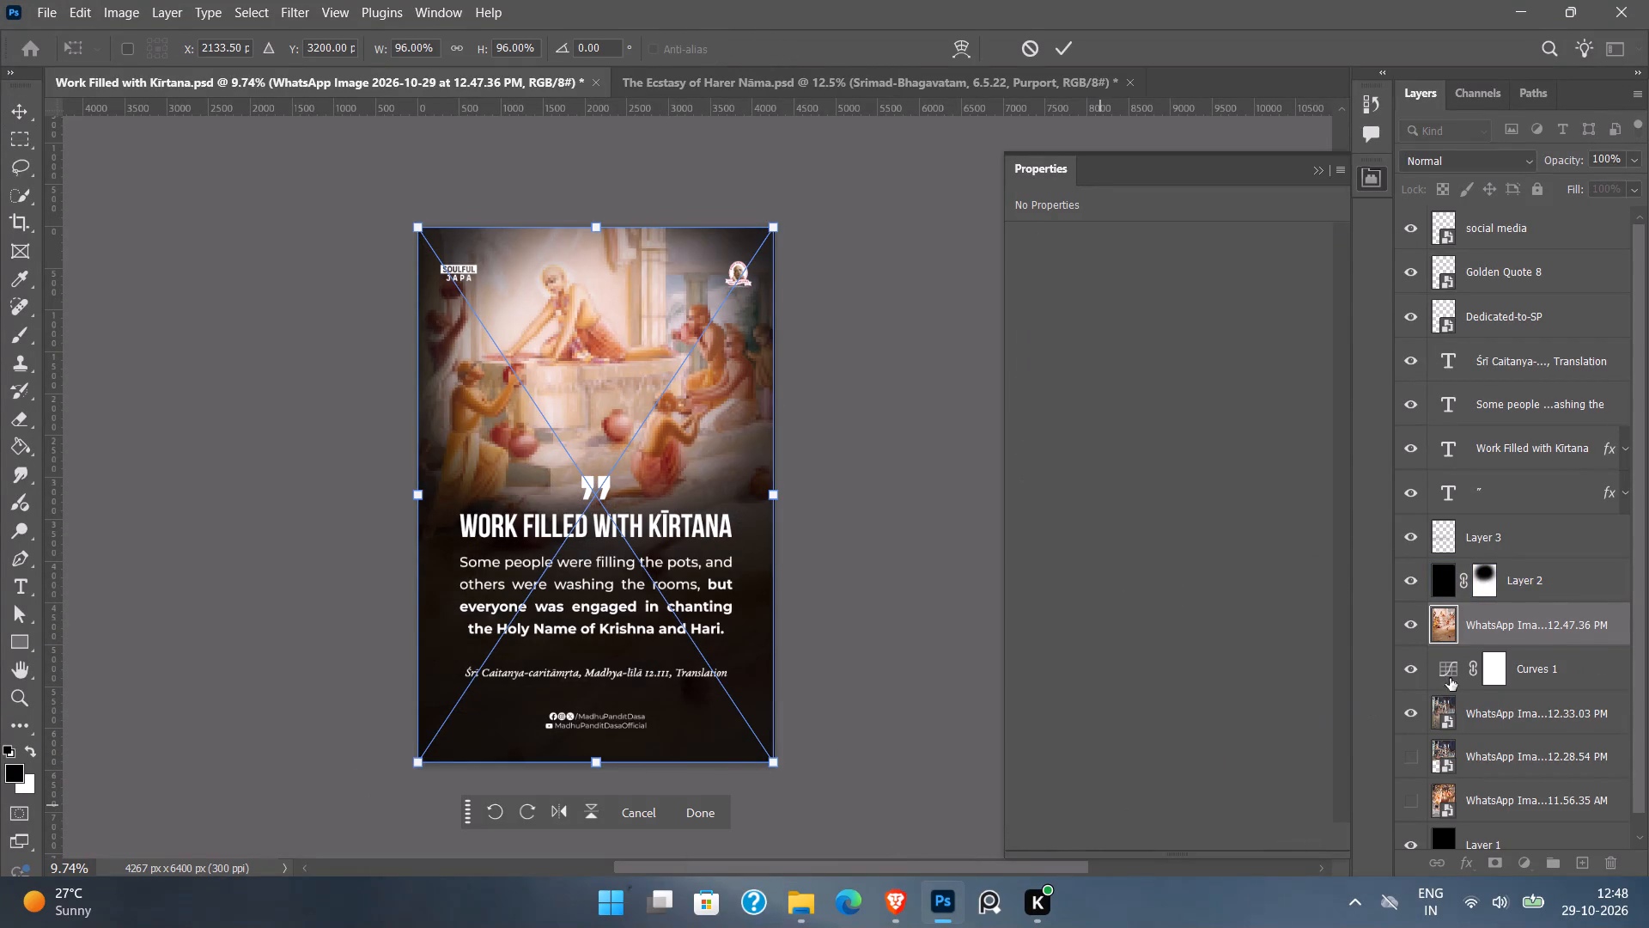
Accept the placed 12.47.36 PM picture and delete the Curves 1 adjustment layer beneath it.
left_click(1538, 665)
key("BackSpace")
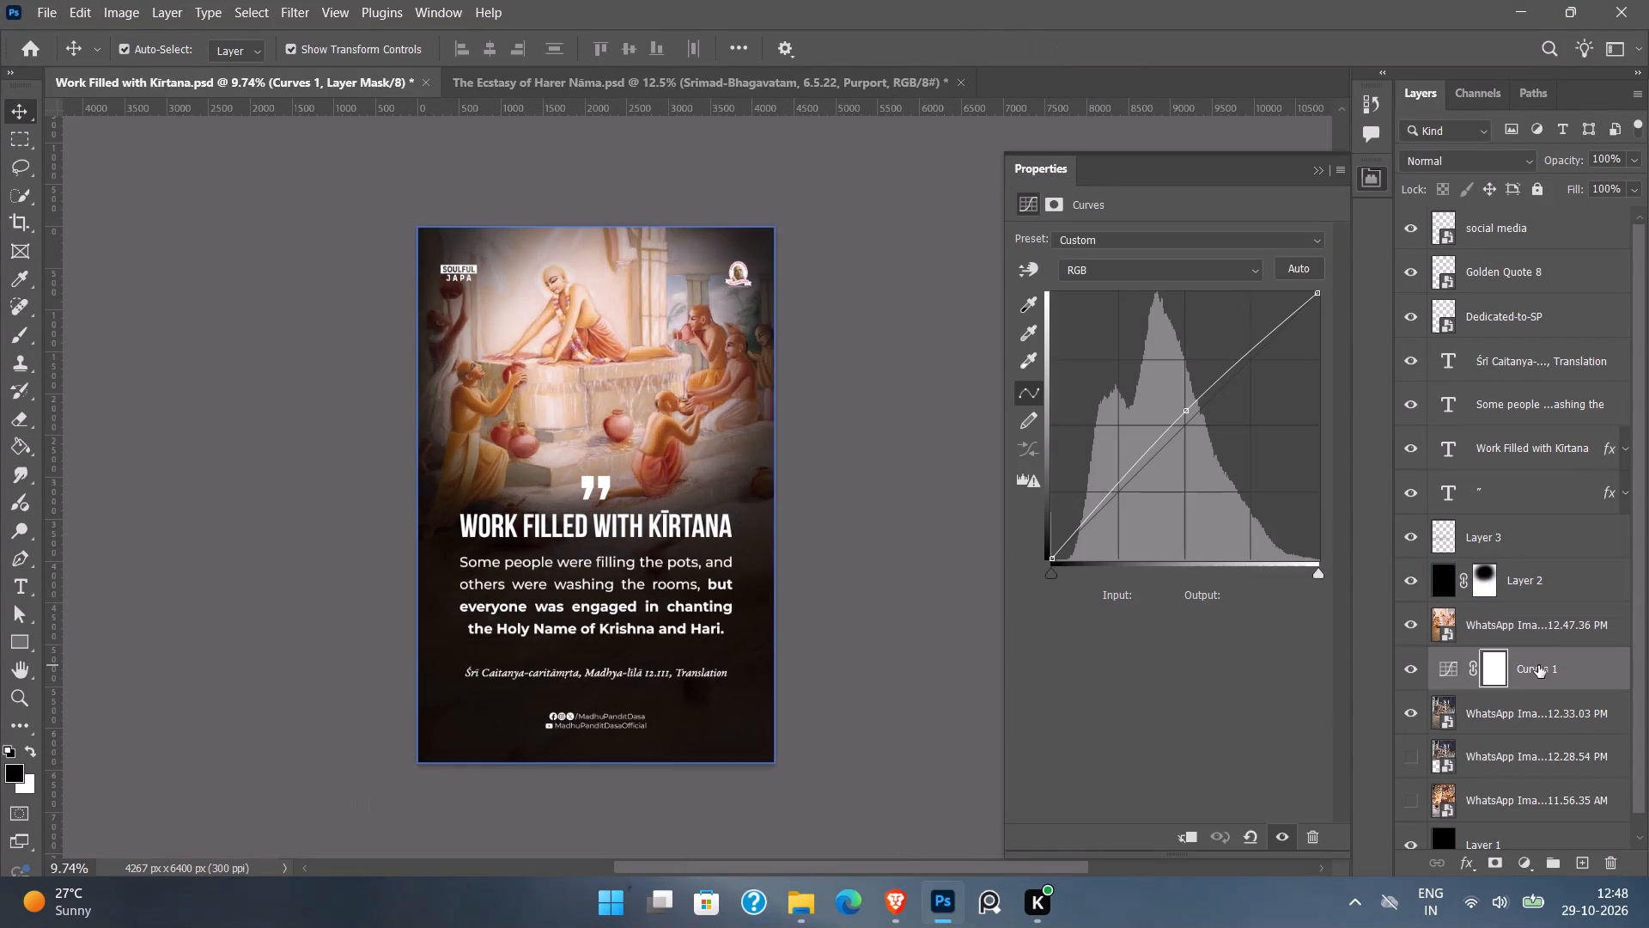
key("BackSpace")
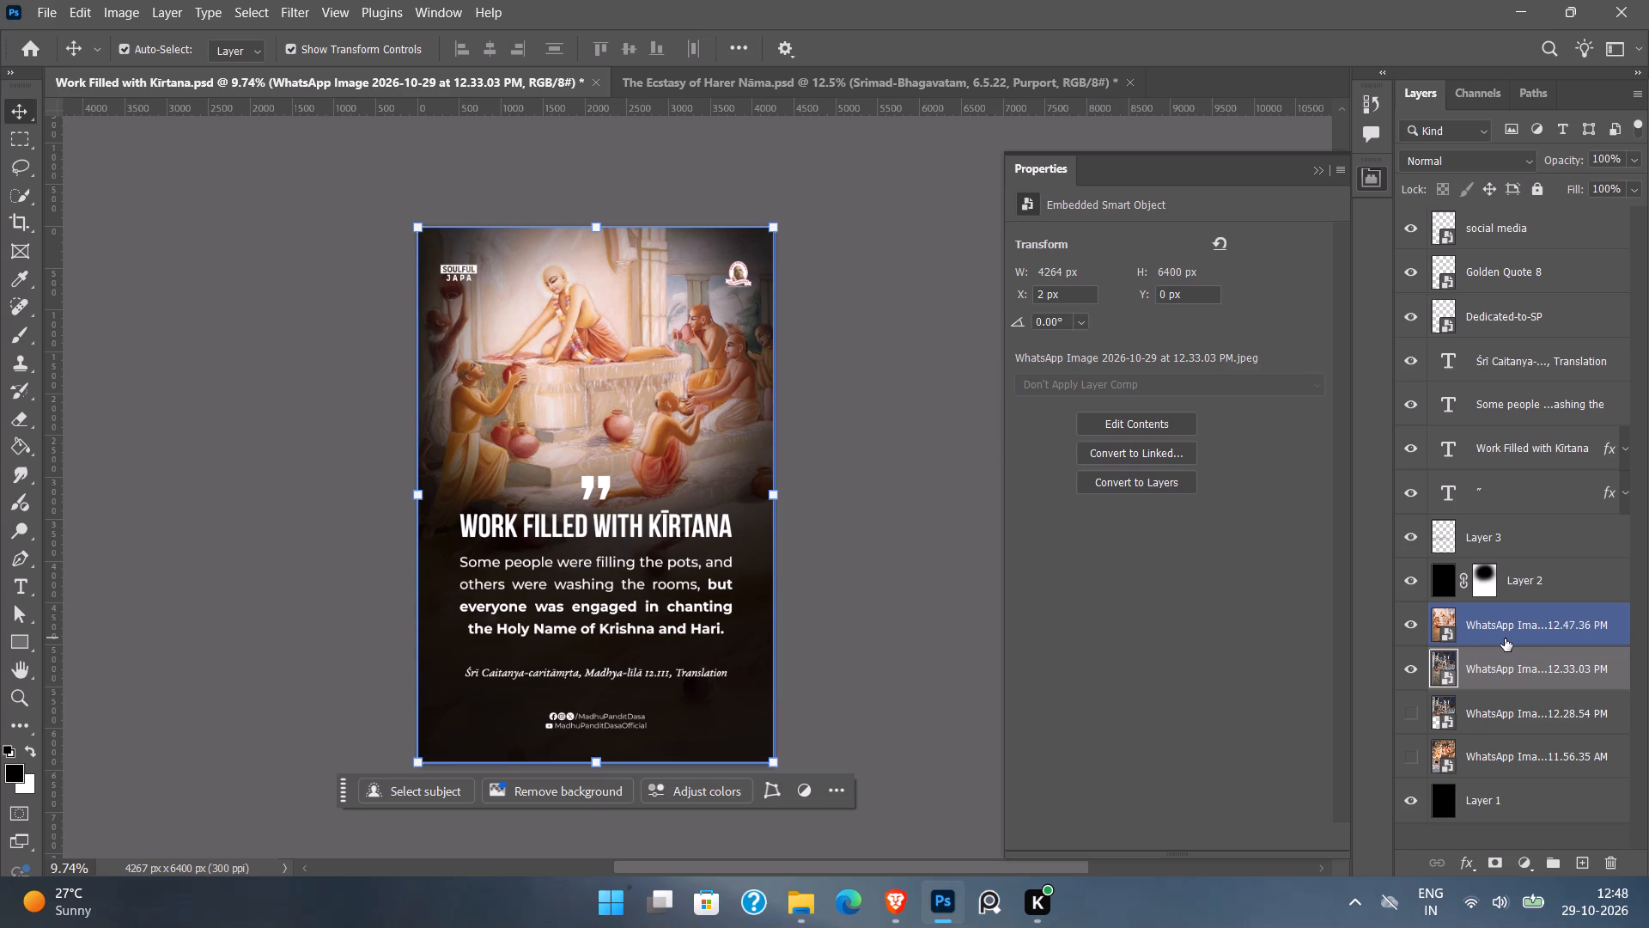
Compare the poster with and without the 12.47.36 PM picture, and leave that layer hidden so the 12.33.03 PM background shows.
left_click(1406, 621)
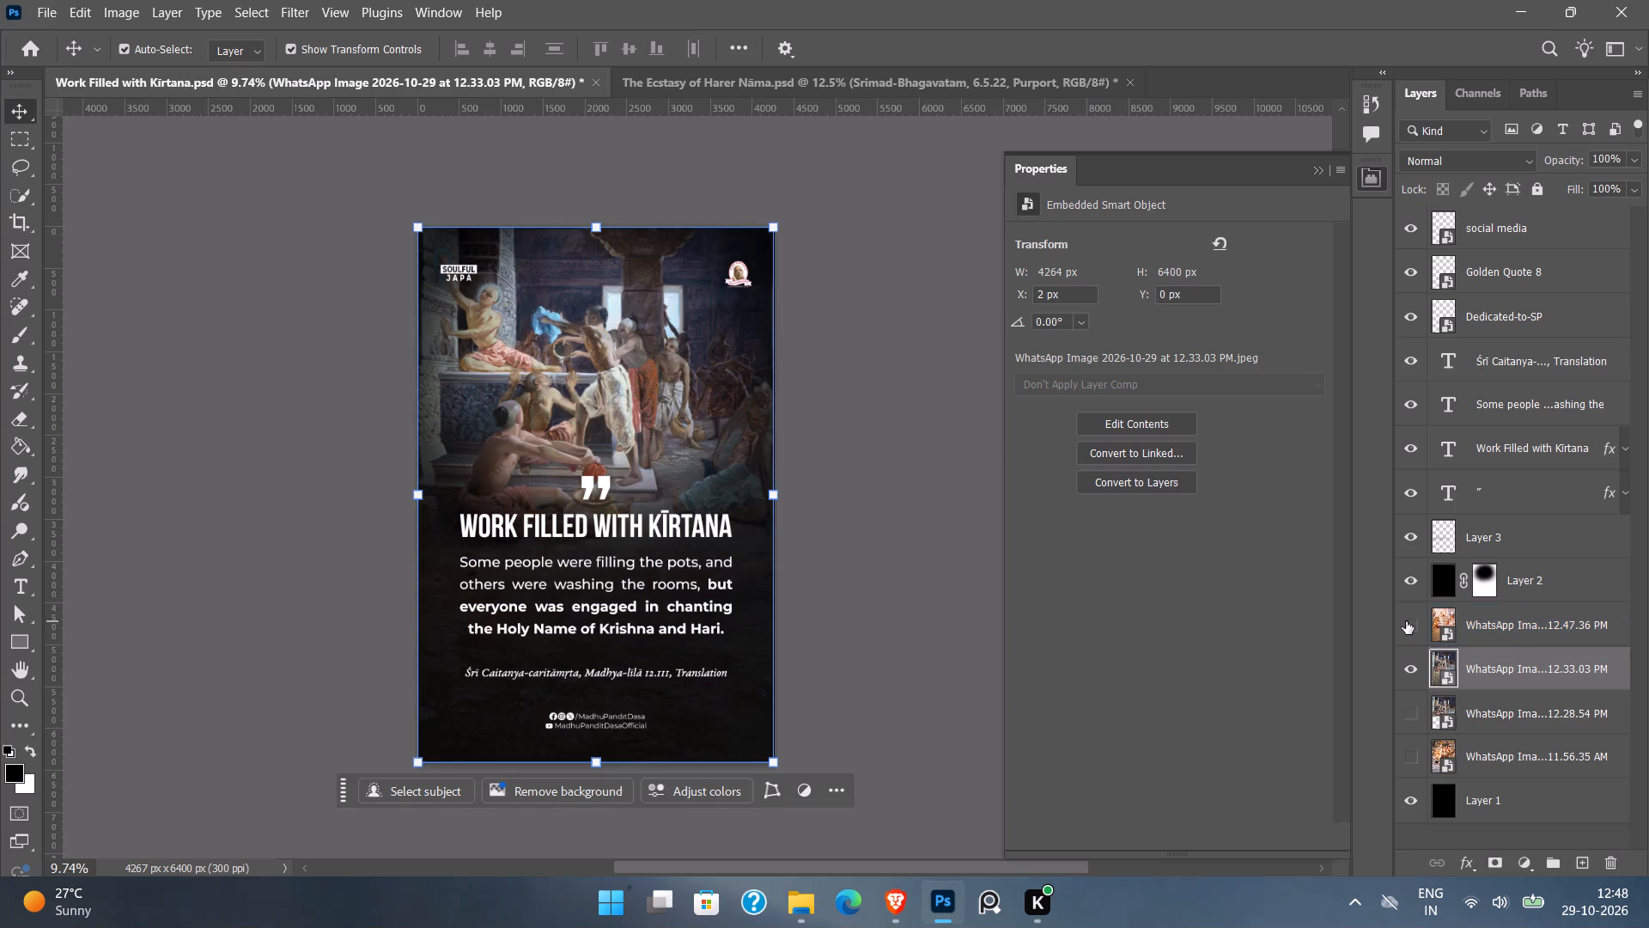
left_click(1406, 621)
left_click(1406, 621)
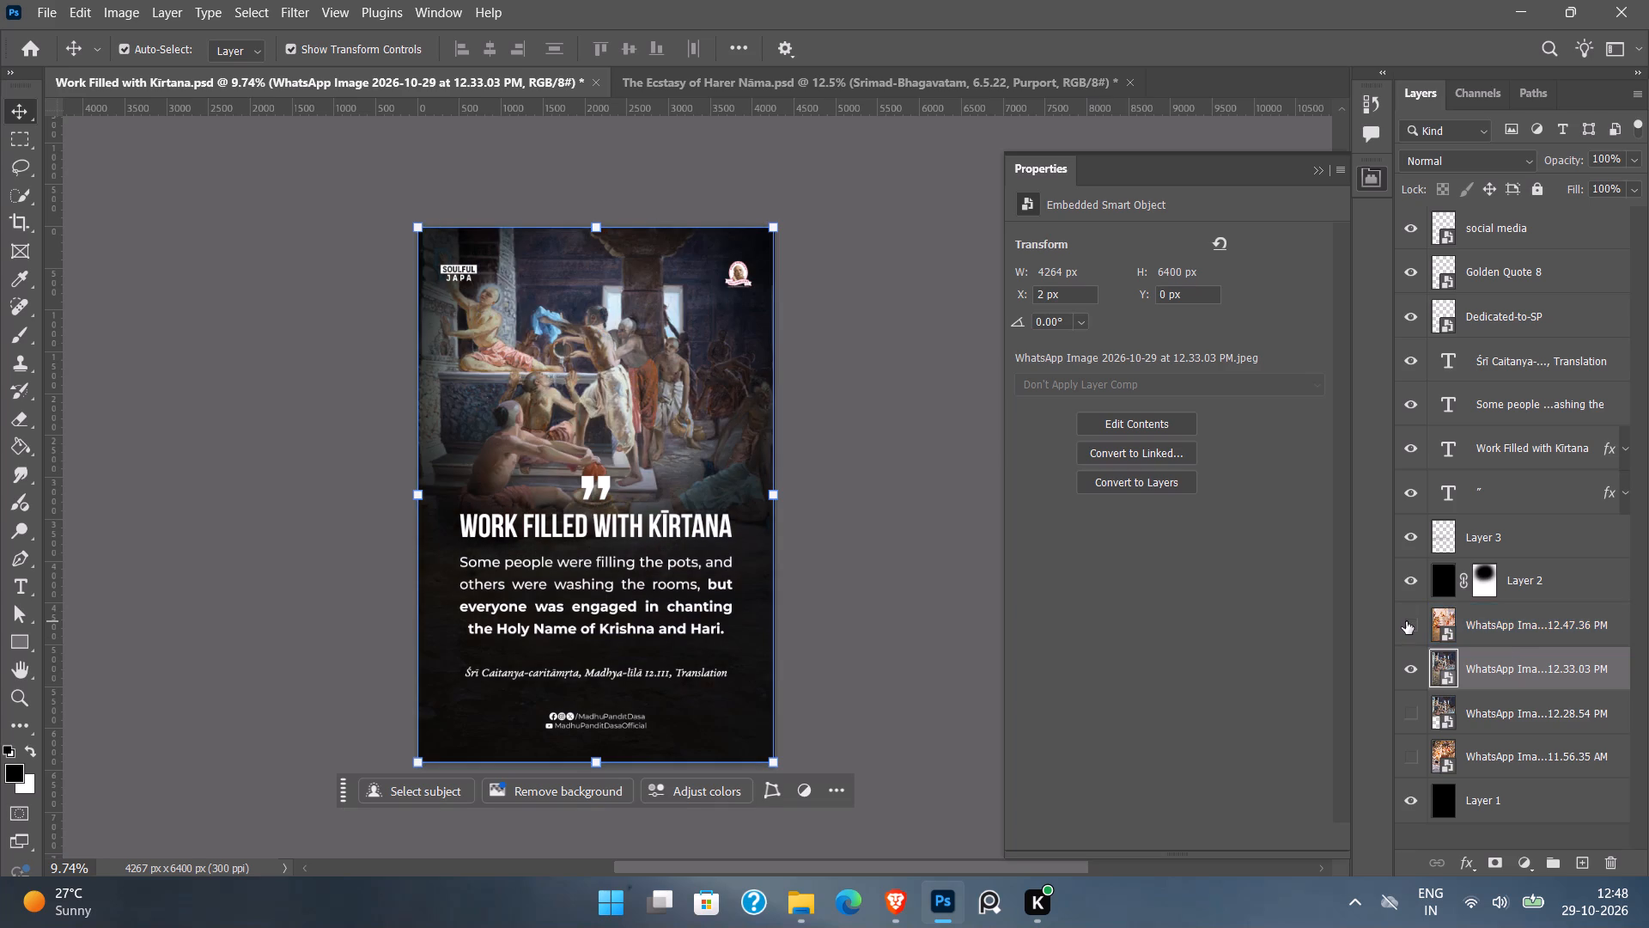
left_click(1406, 621)
left_click(1406, 621)
Export the poster with the 12.33.03 PM background as a JPG at 4267 x 6400 px.
left_click(47, 0)
left_click(199, 331)
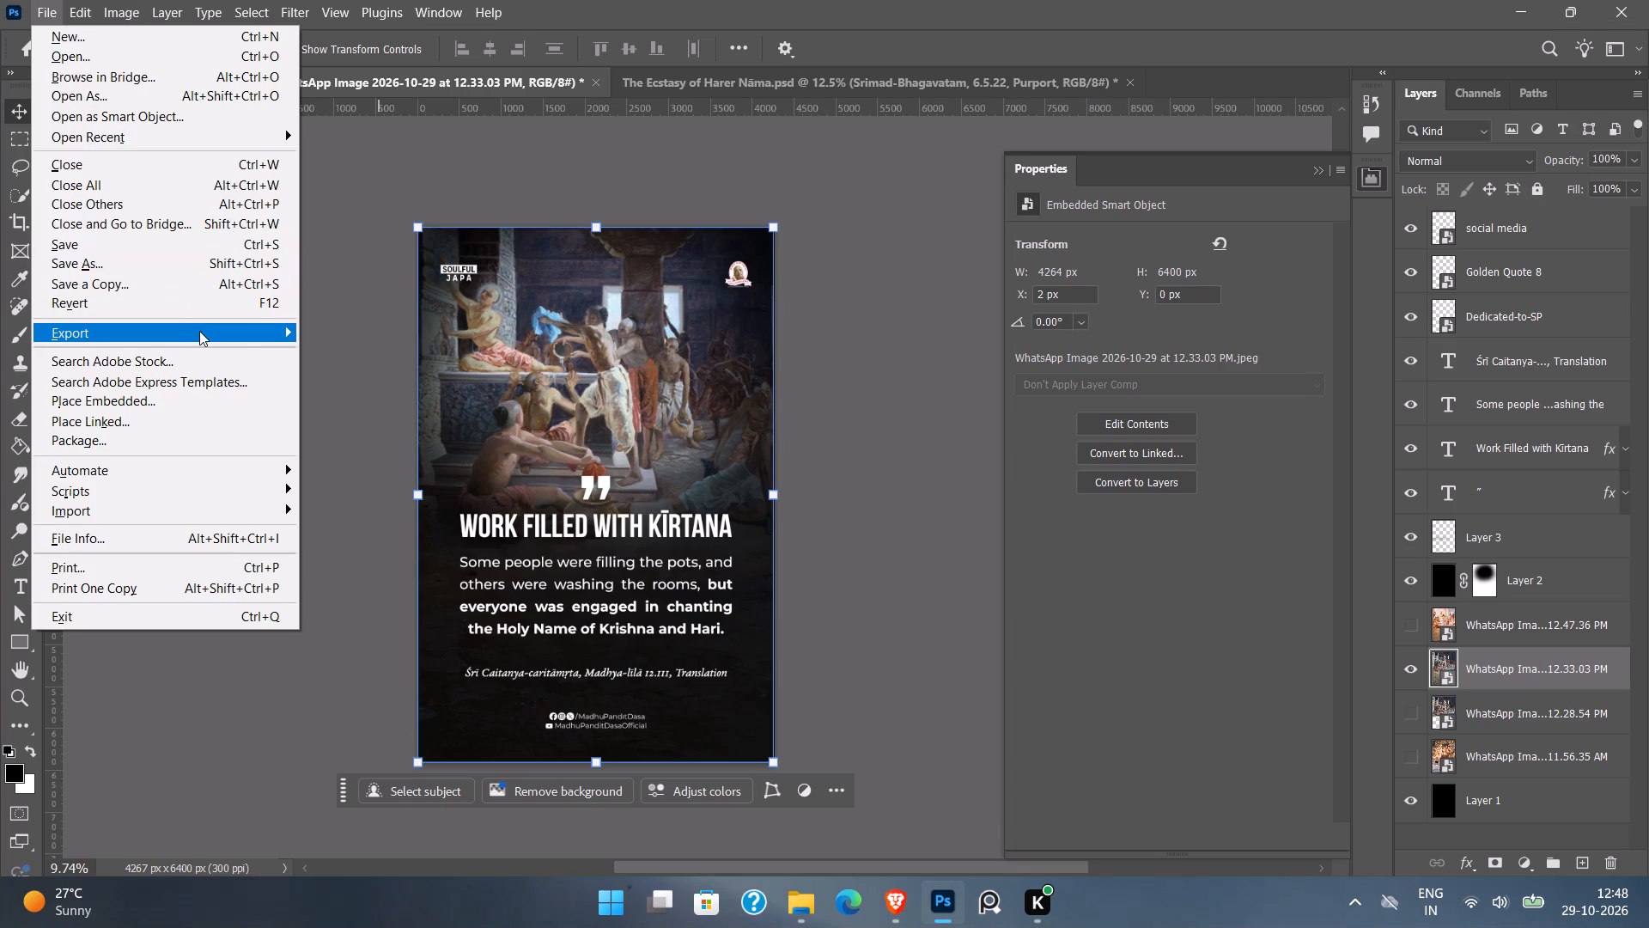
left_click(376, 358)
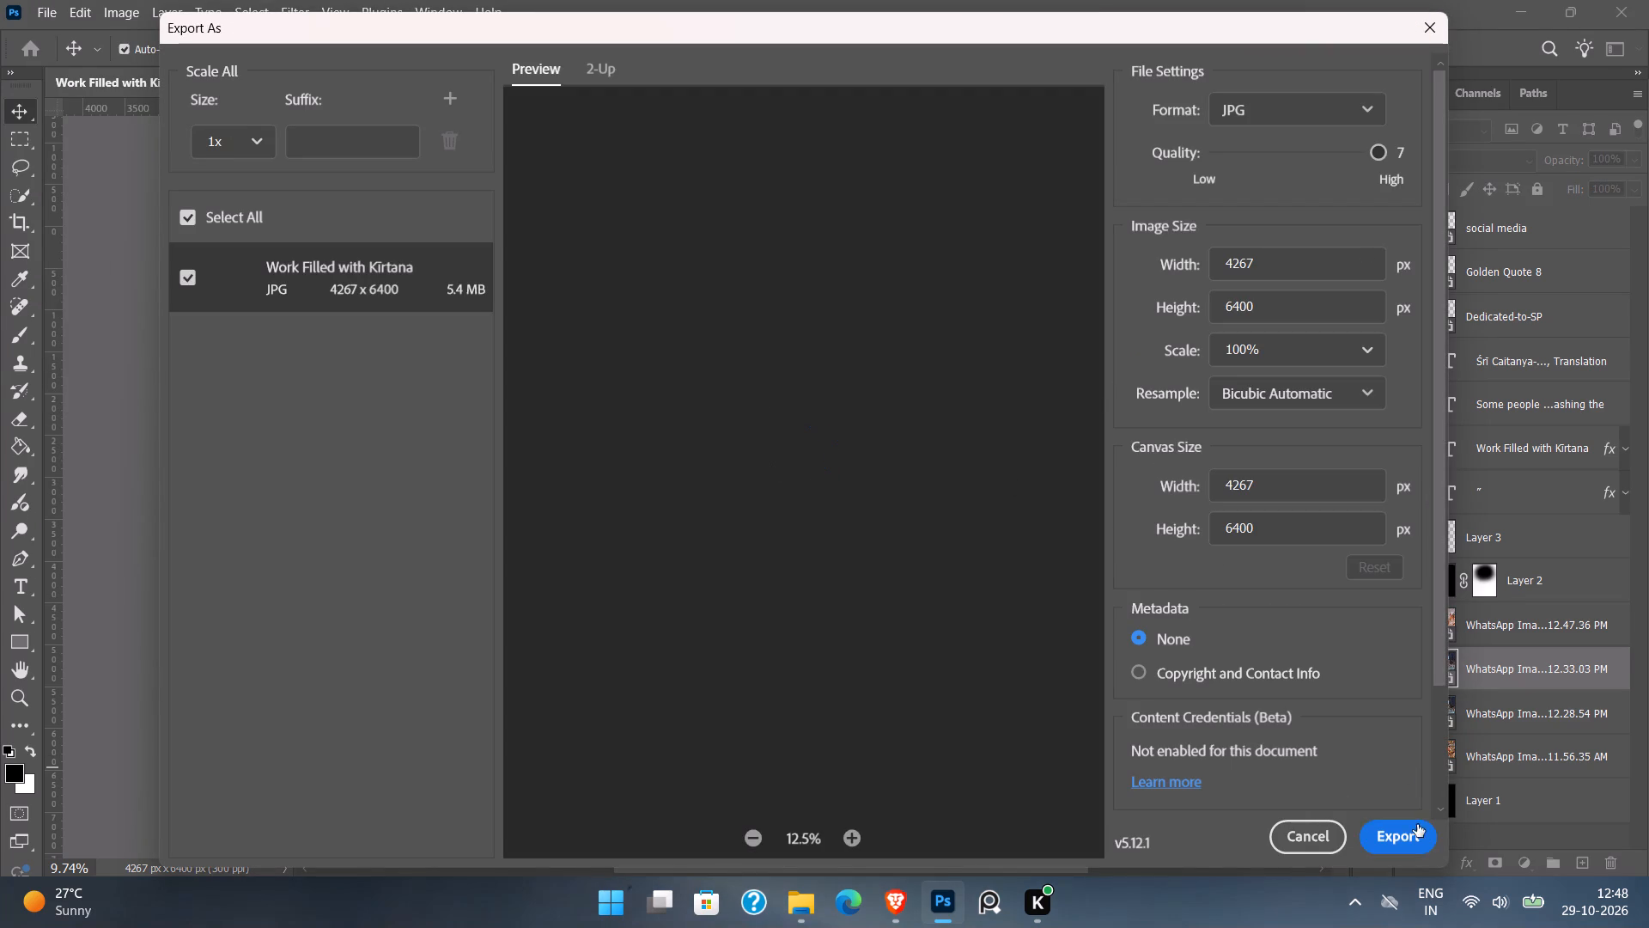
Export the poster as a 4267 x 6400 px JPG, choosing the existing Work Filled with Kīrtana file in the Office folder as the target.
left_click(1409, 846)
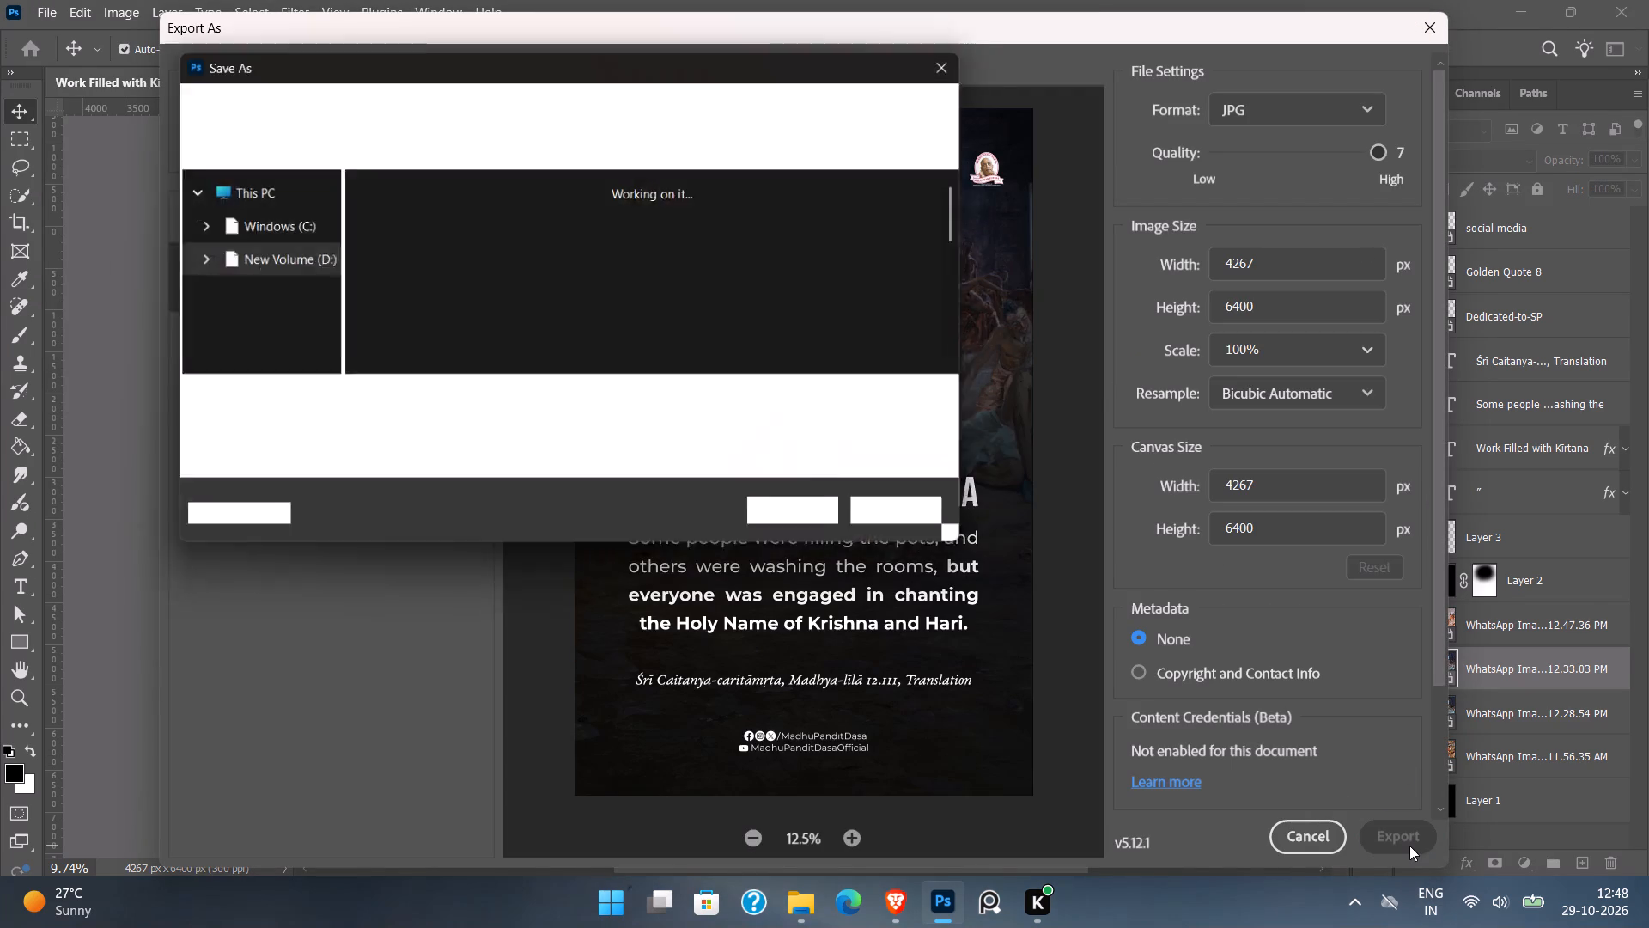
scroll(829, 198, "down", 5)
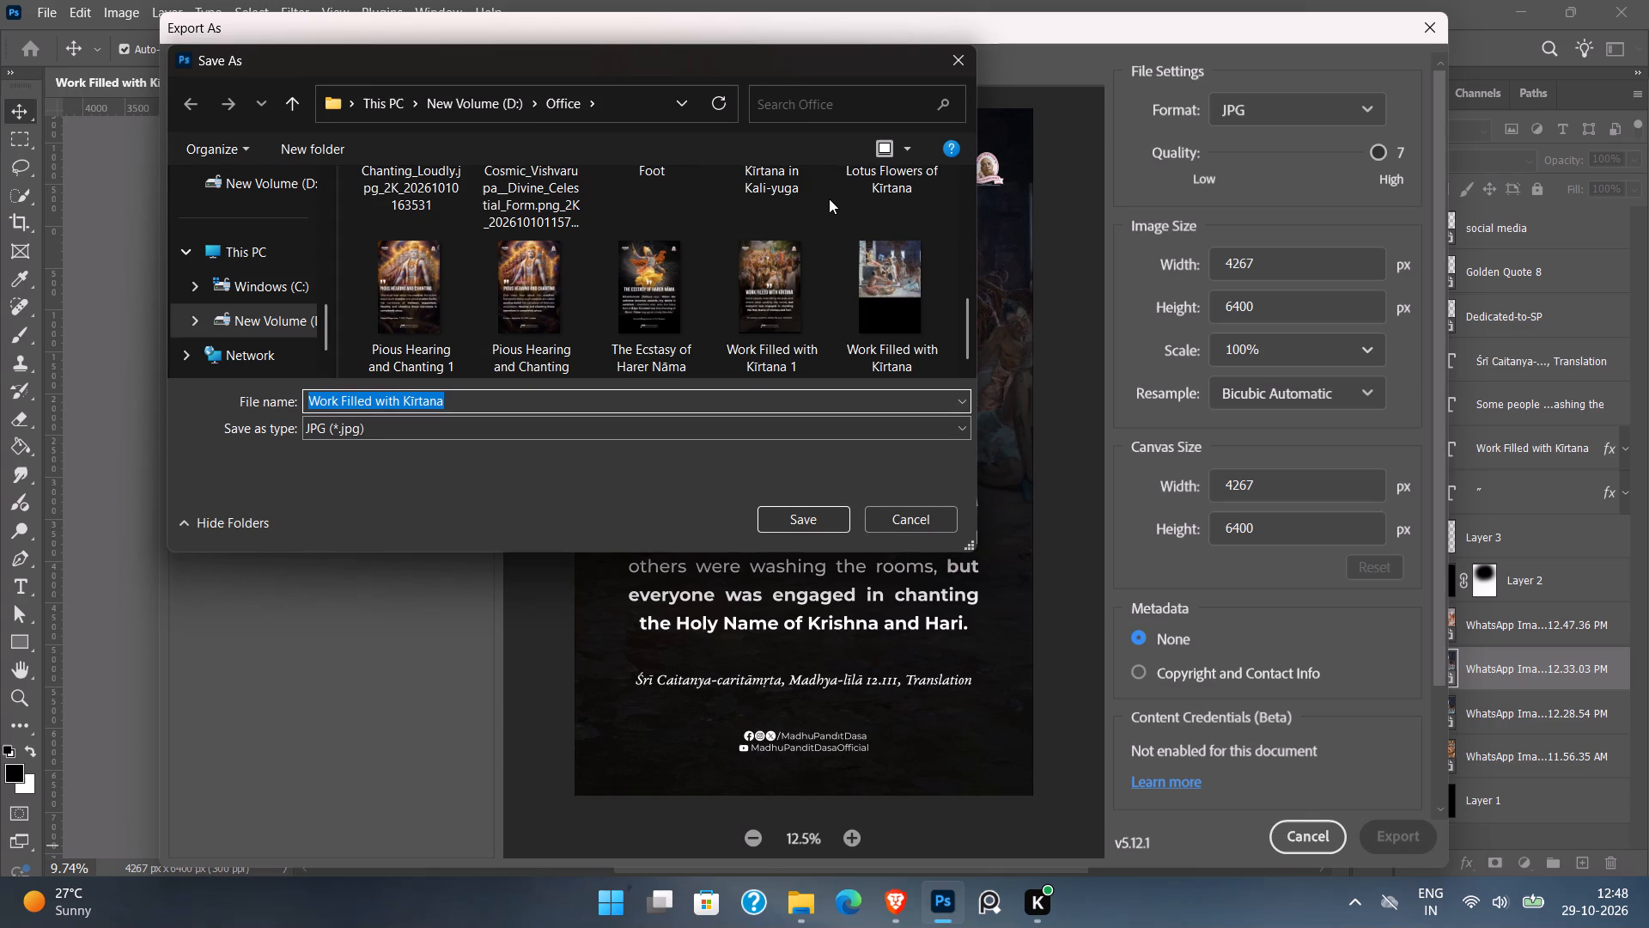
scroll(829, 198, "down", 2)
left_click(861, 292)
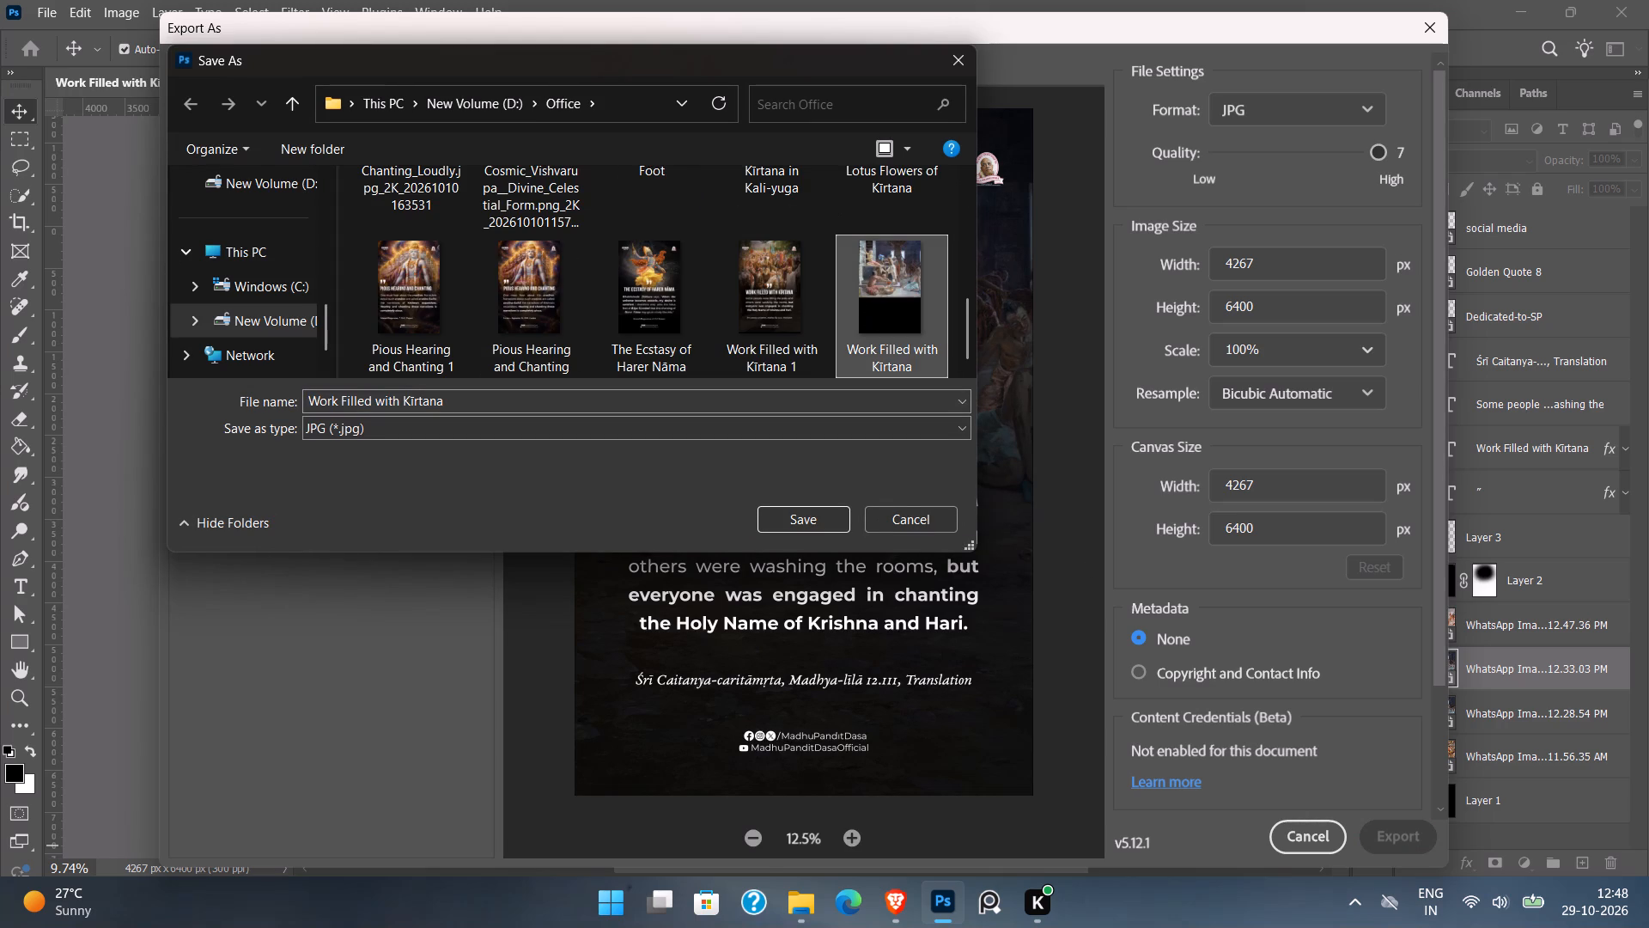
Save the JPG export as Work Filled with Kīrtana in the Office folder, replacing the existing file.
left_click(824, 524)
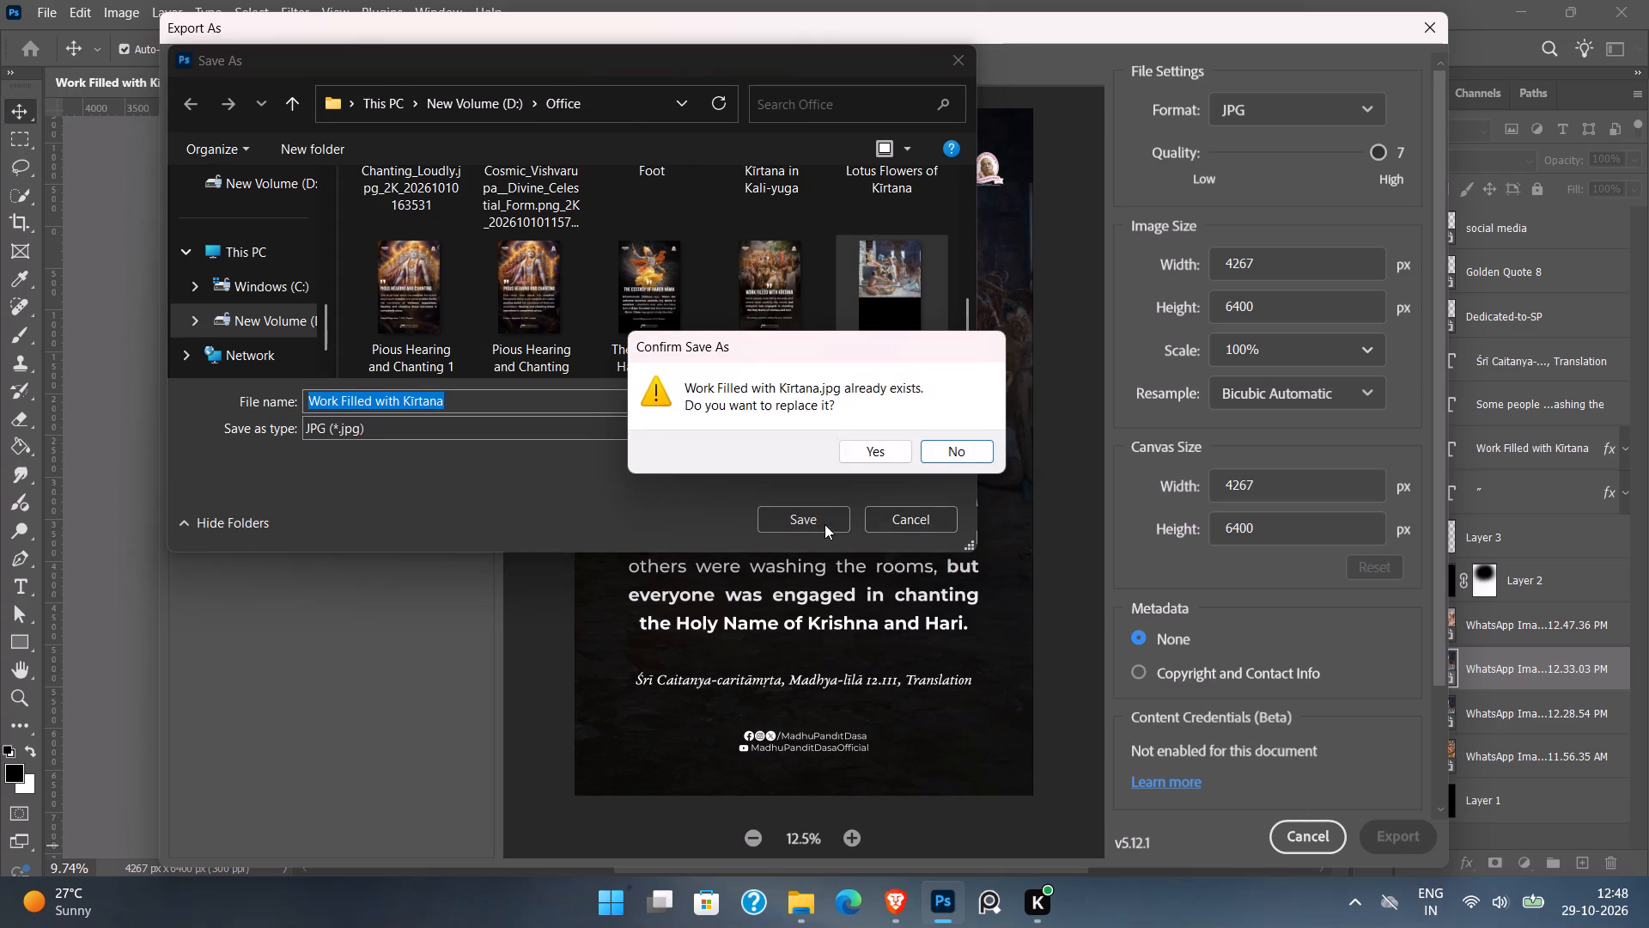
left_click(882, 453)
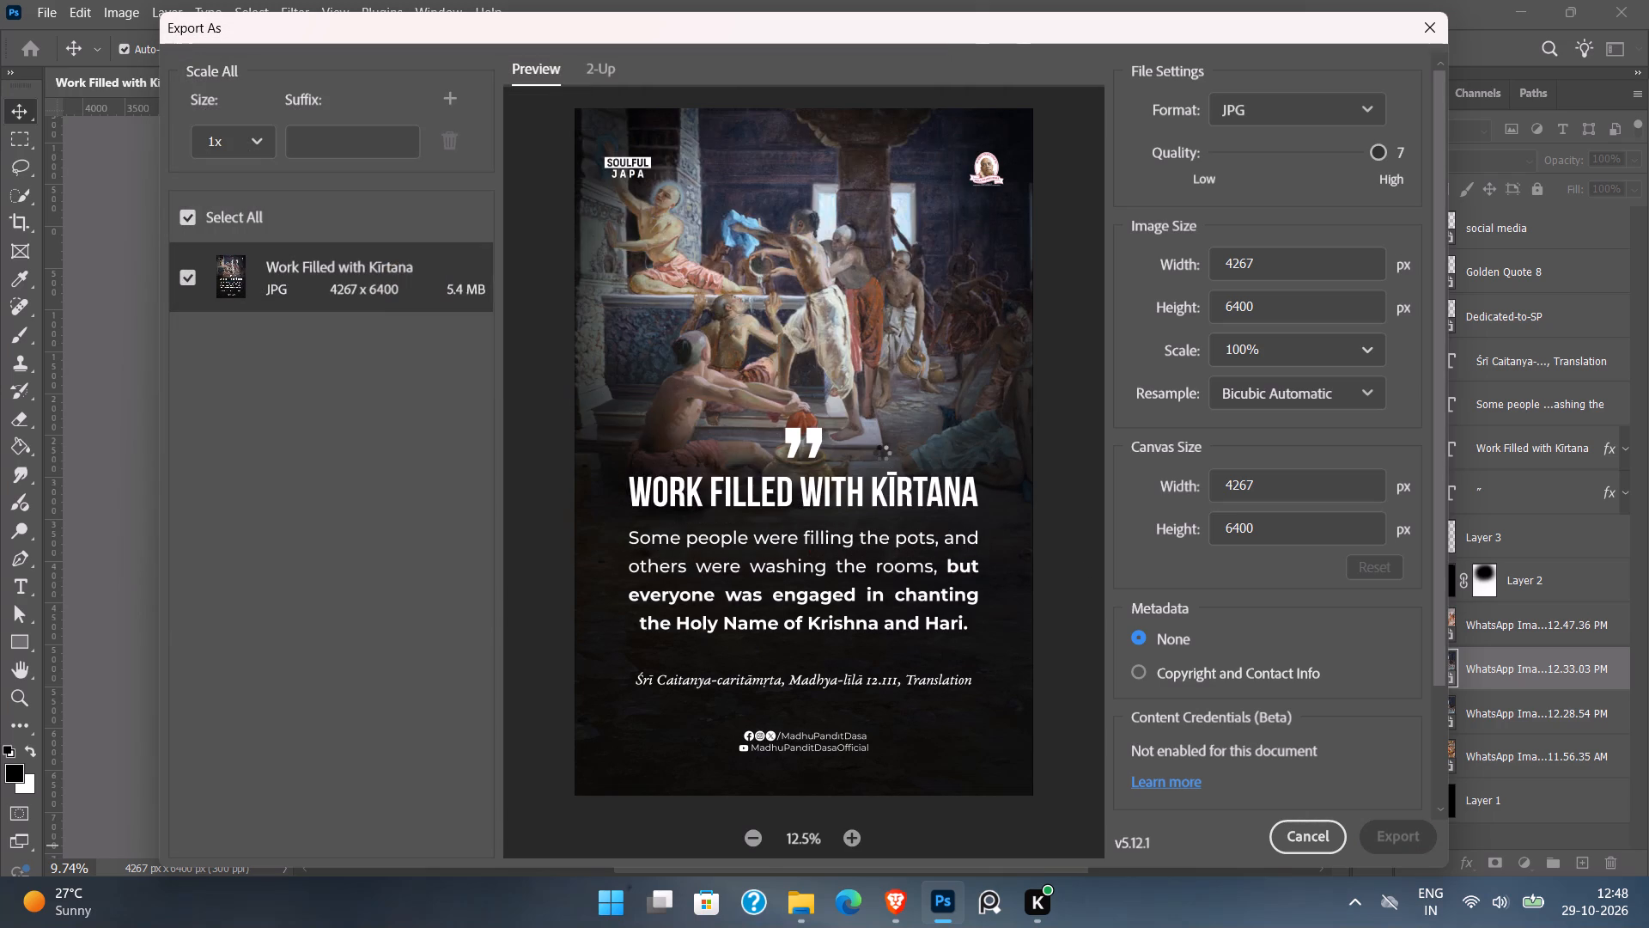
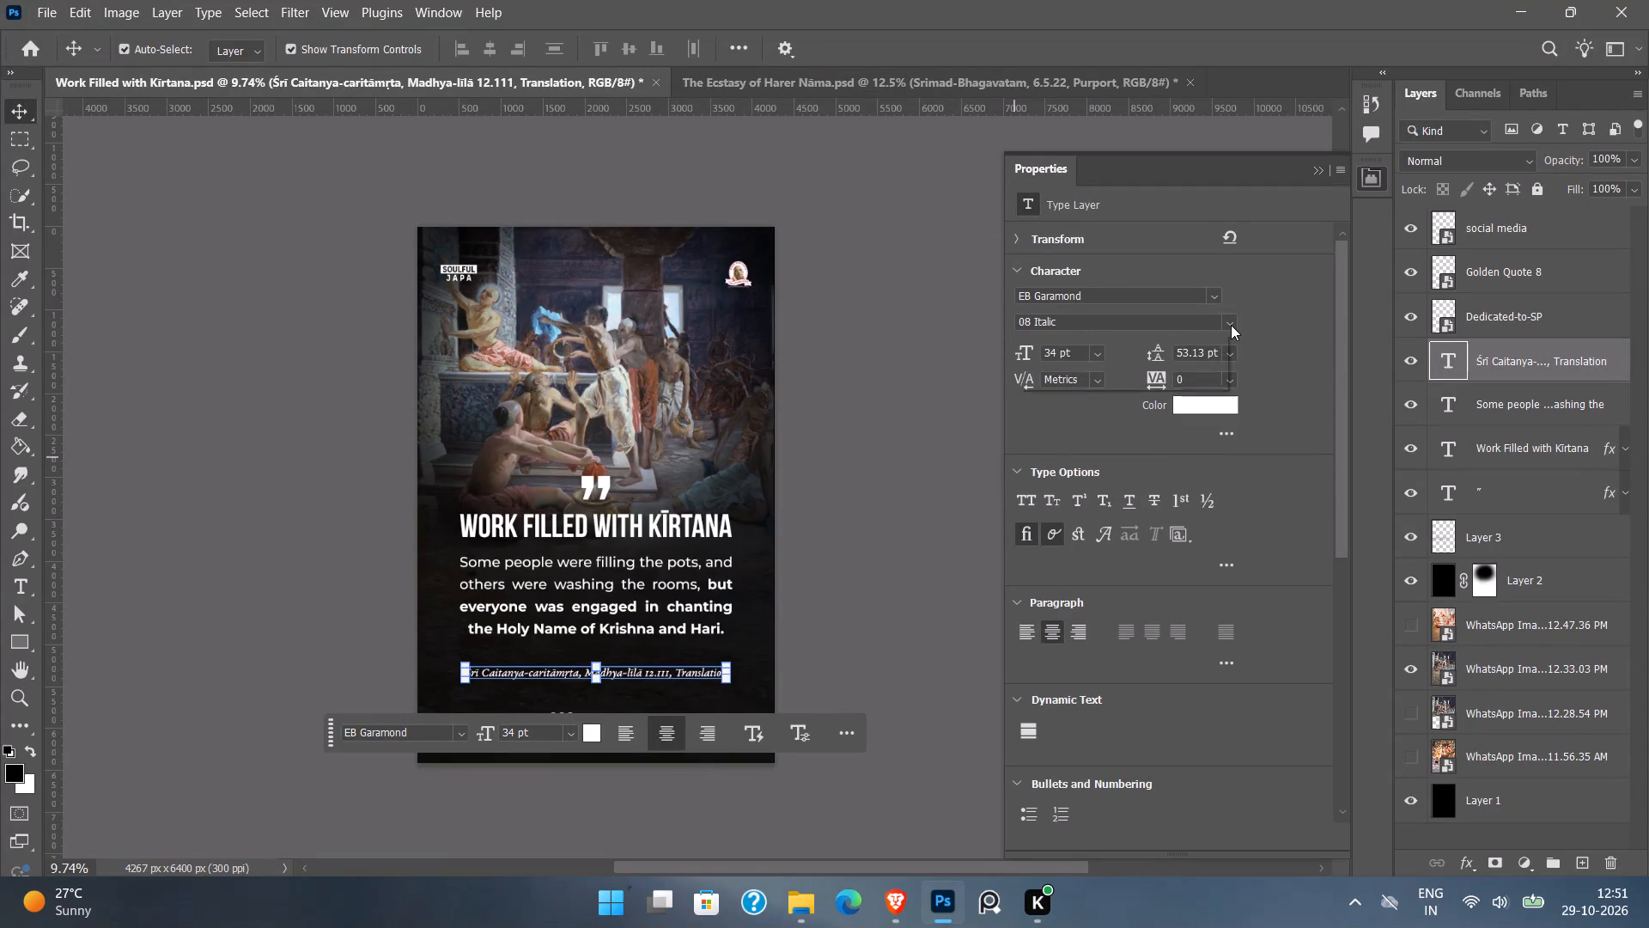
Set the Śrī Caitanya-caritāmṛta, Madhya-līlā 12.111 citation line to the EB Garamond SemiBold Italic style.
left_click(1182, 368)
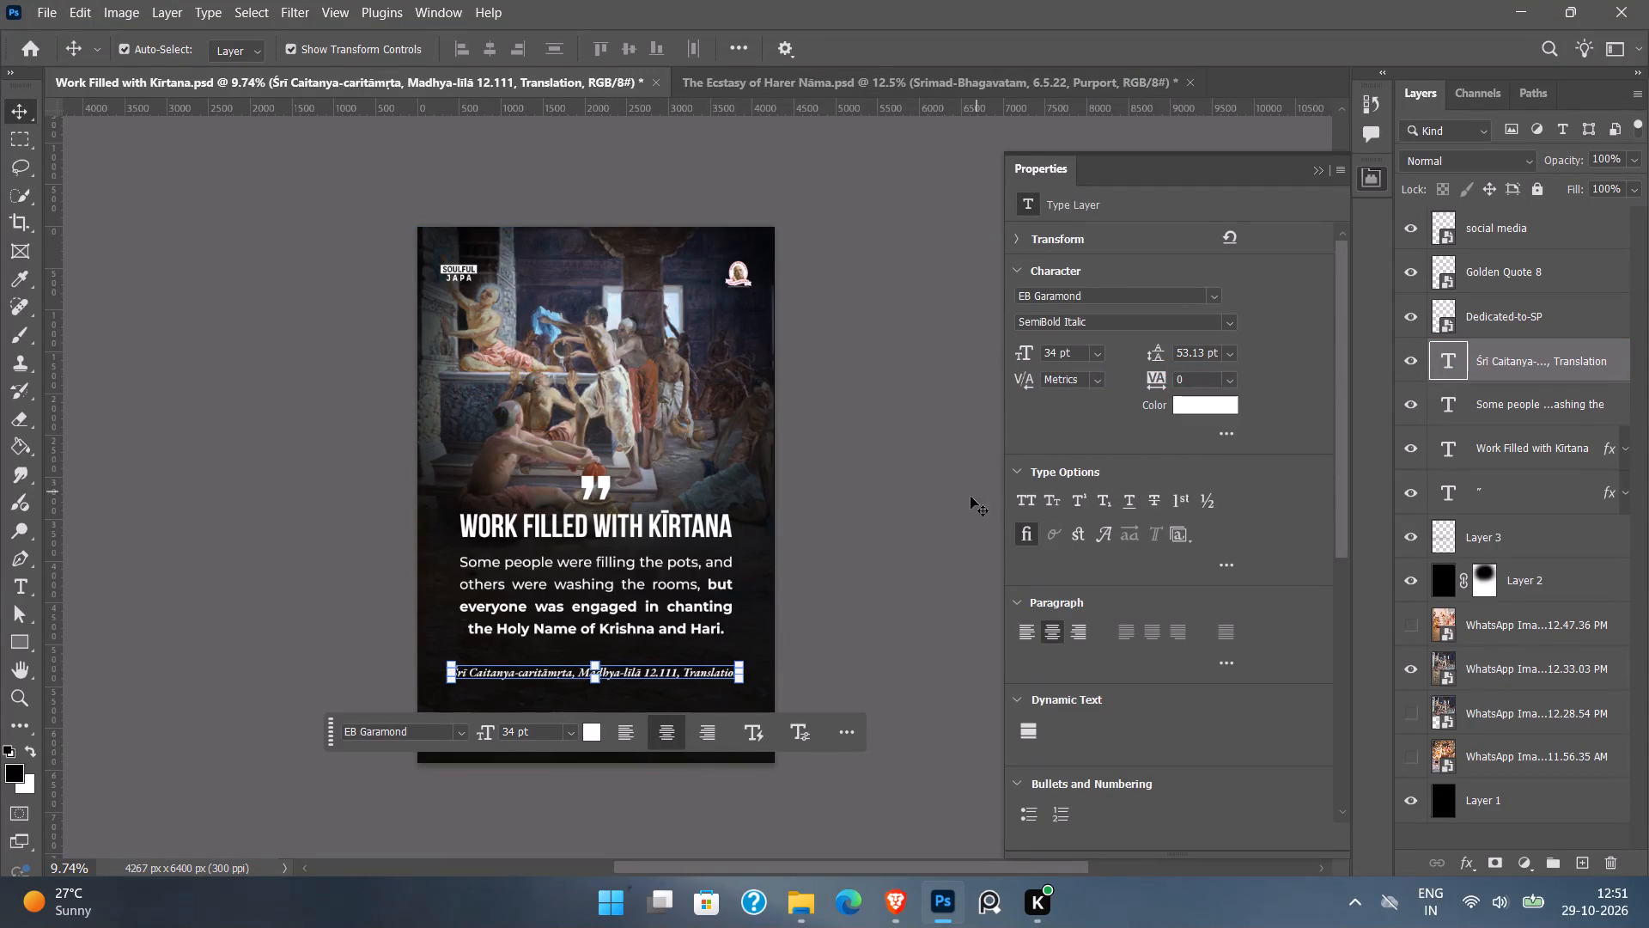
left_click(961, 503)
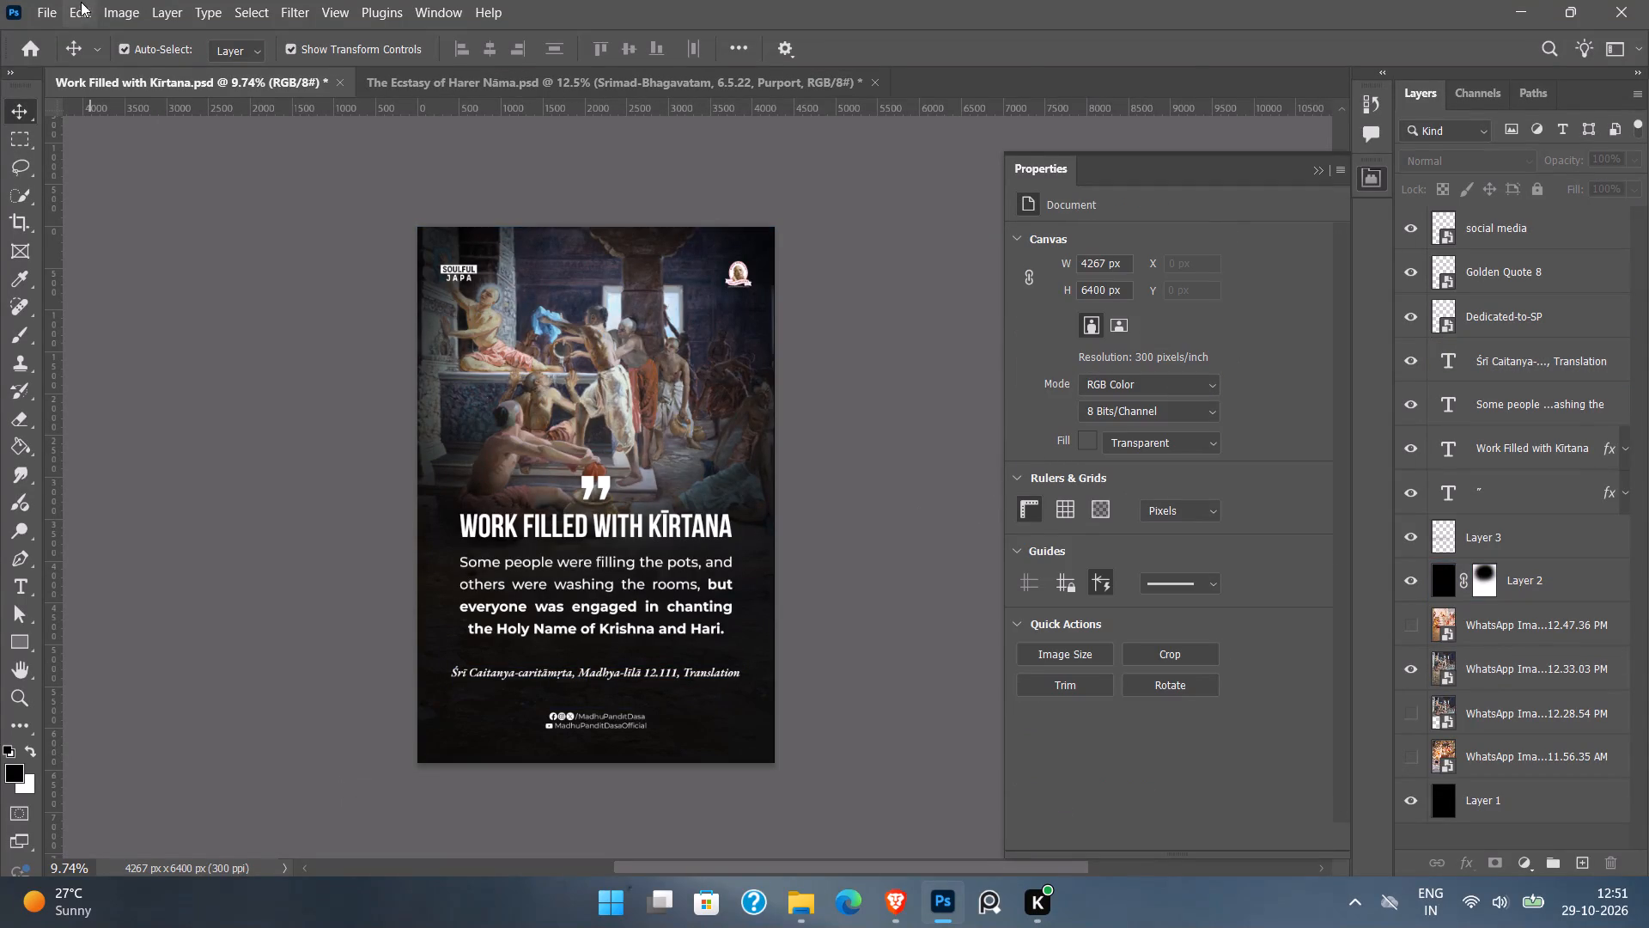
Set up a new export of the Work Filled with Kirtana poster as a 4267 x 6400 px JPG at 100% scale.
left_click(22, 0)
left_click(42, 3)
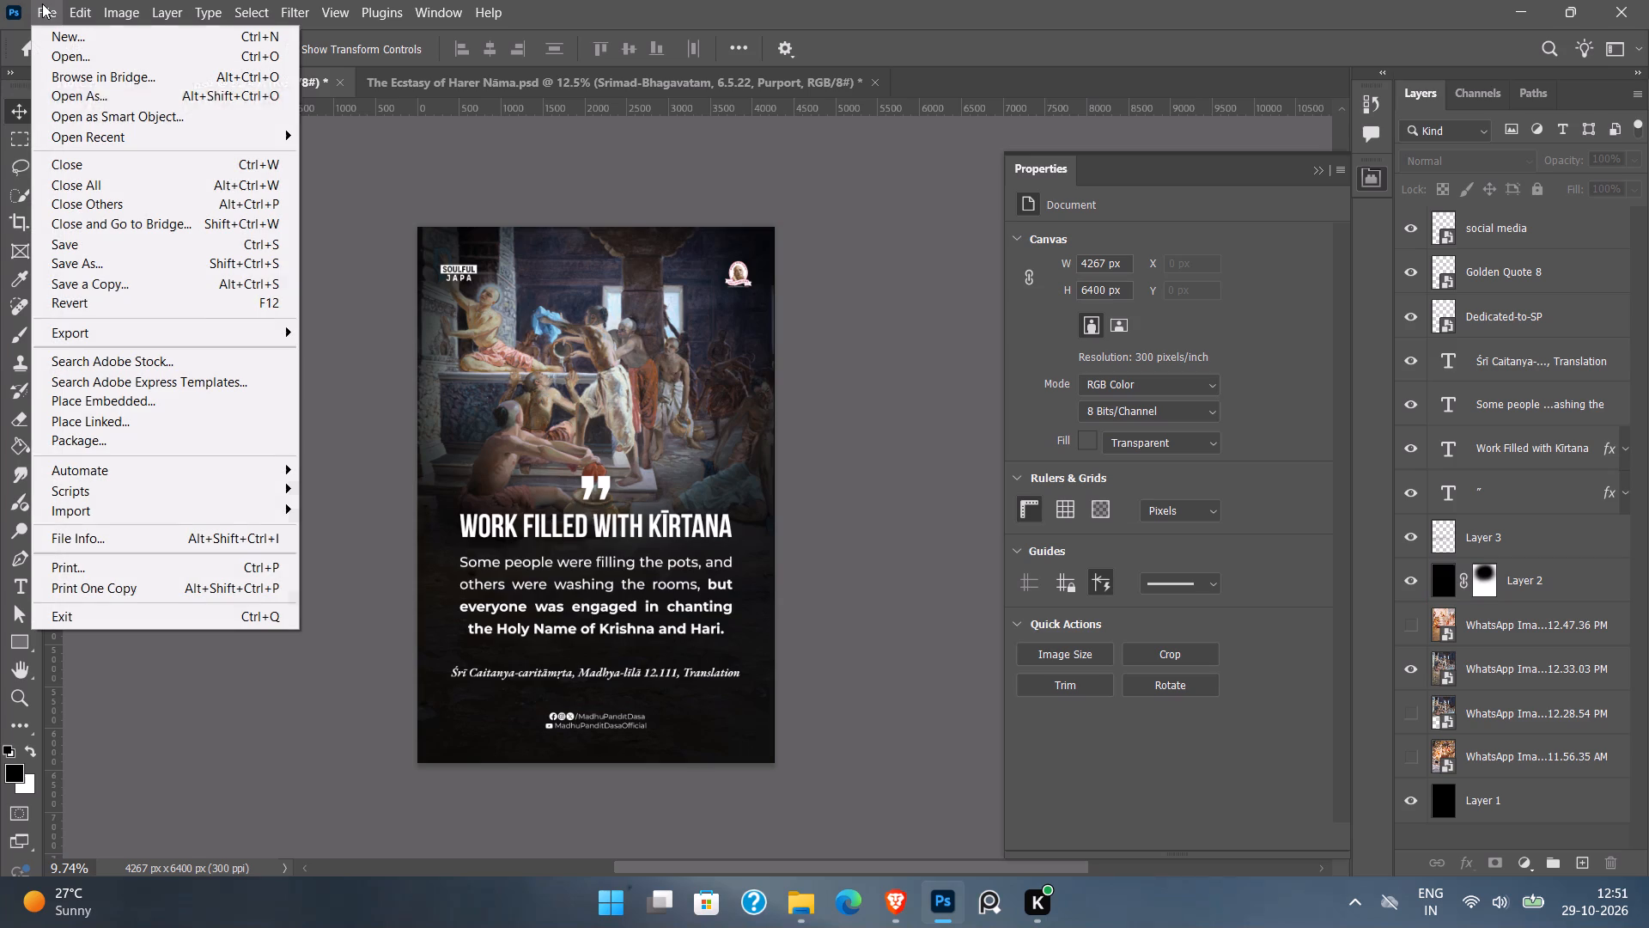
left_click(204, 327)
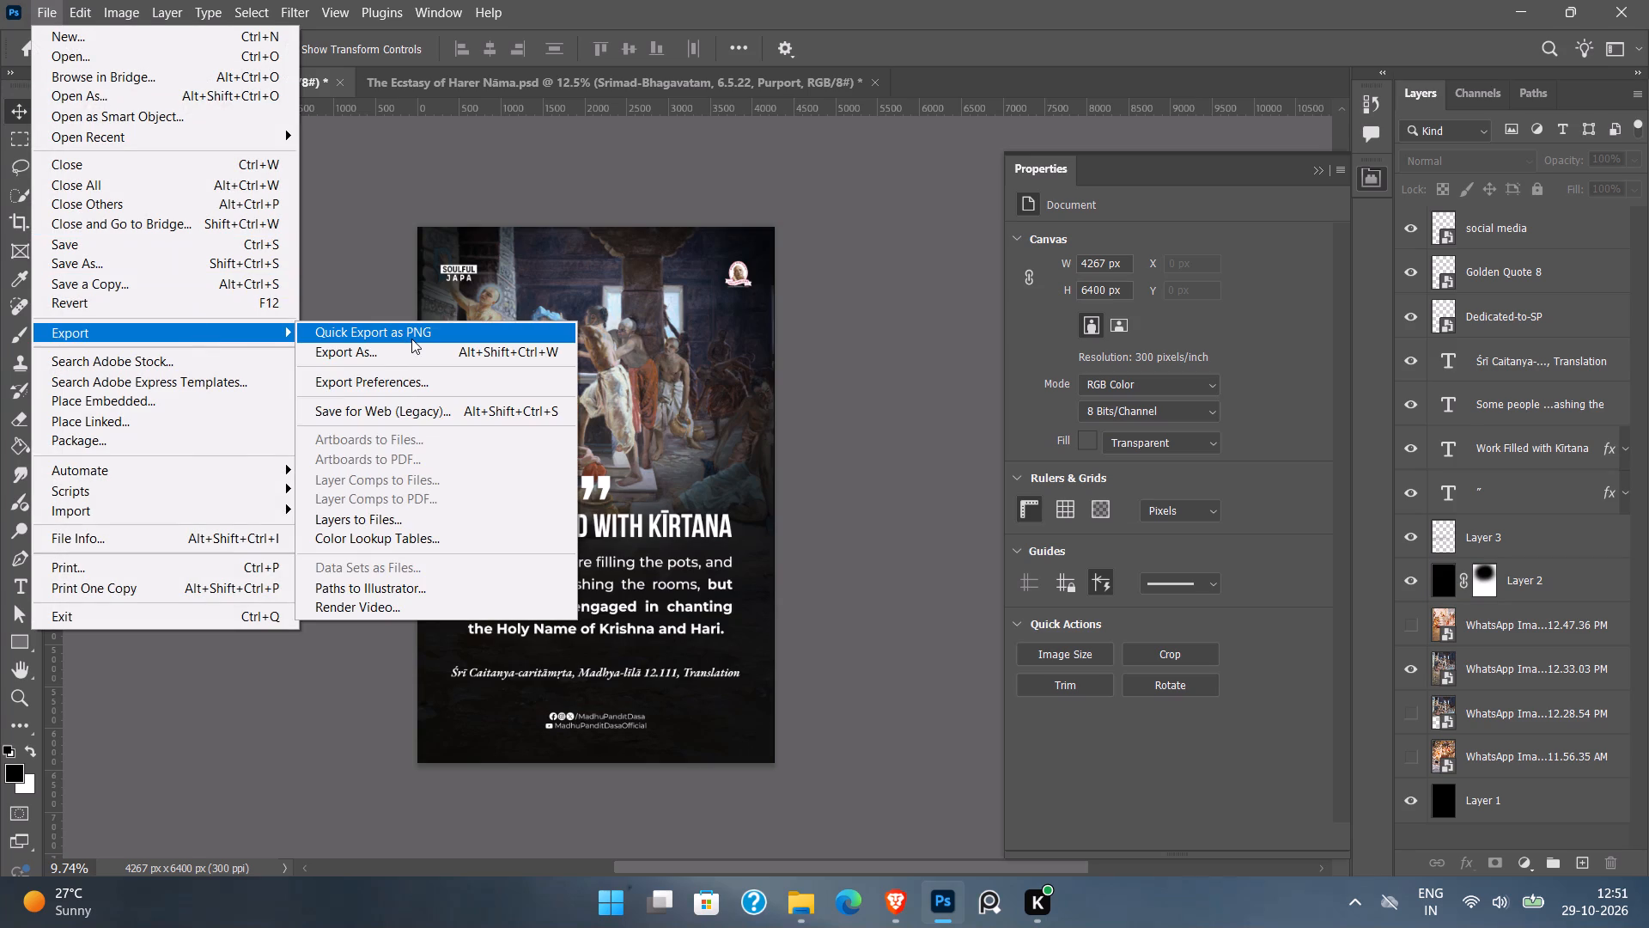
left_click(416, 350)
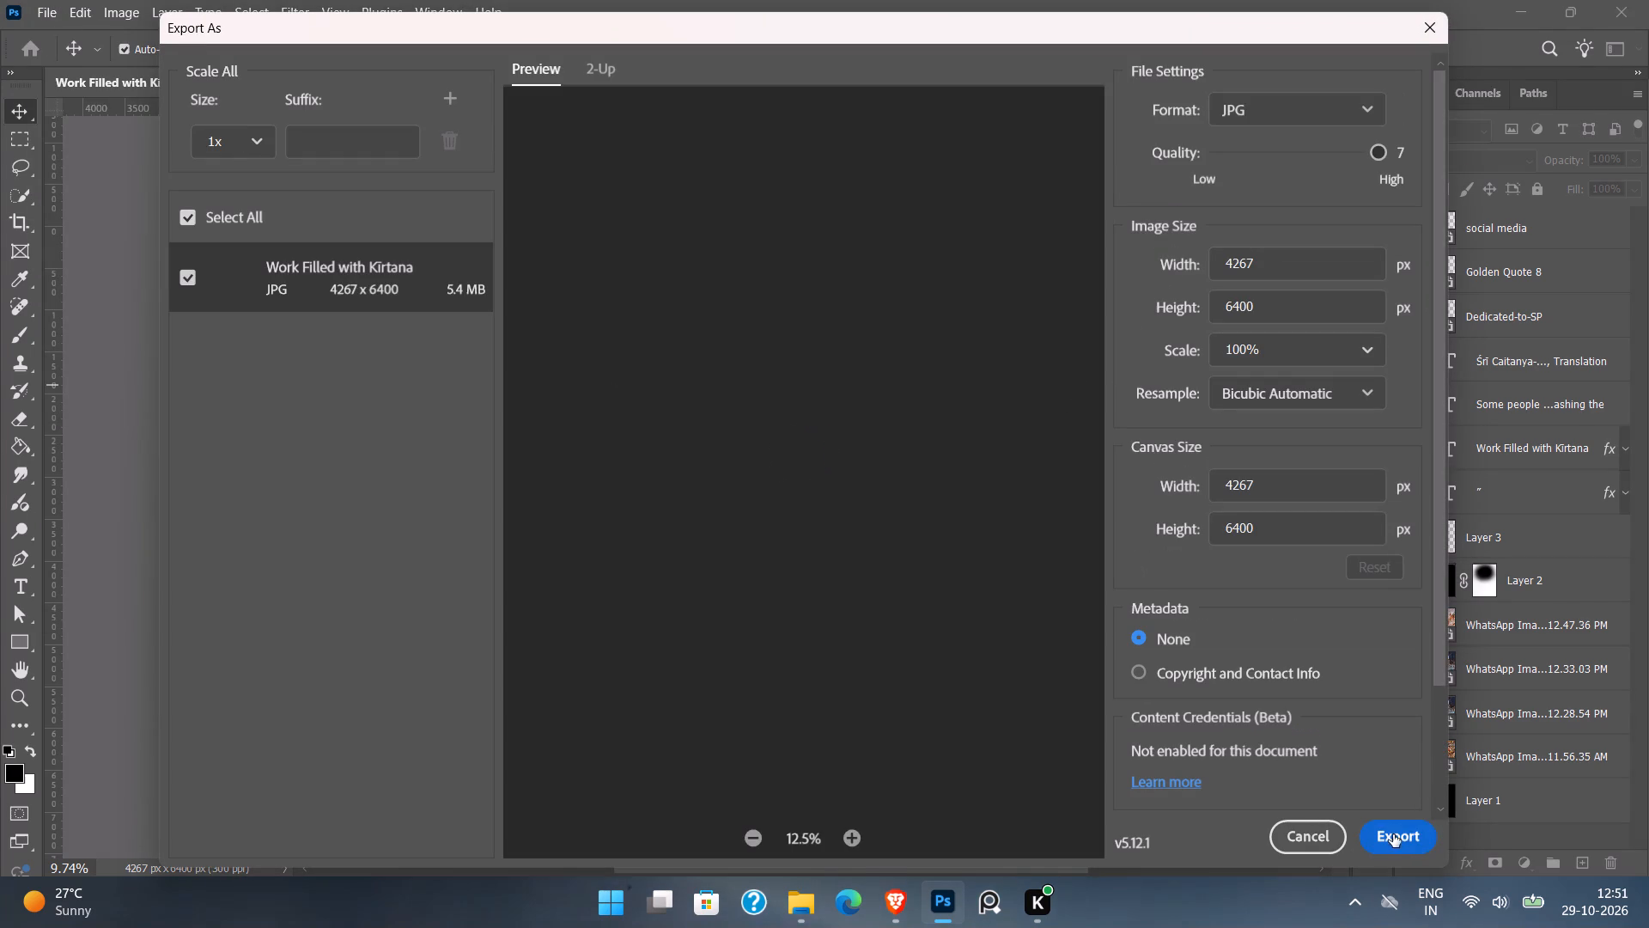
Export the poster as a 4267 x 6400 px JPG over the existing Work Filled with Kīrtana file in the Office folder.
left_click(1393, 834)
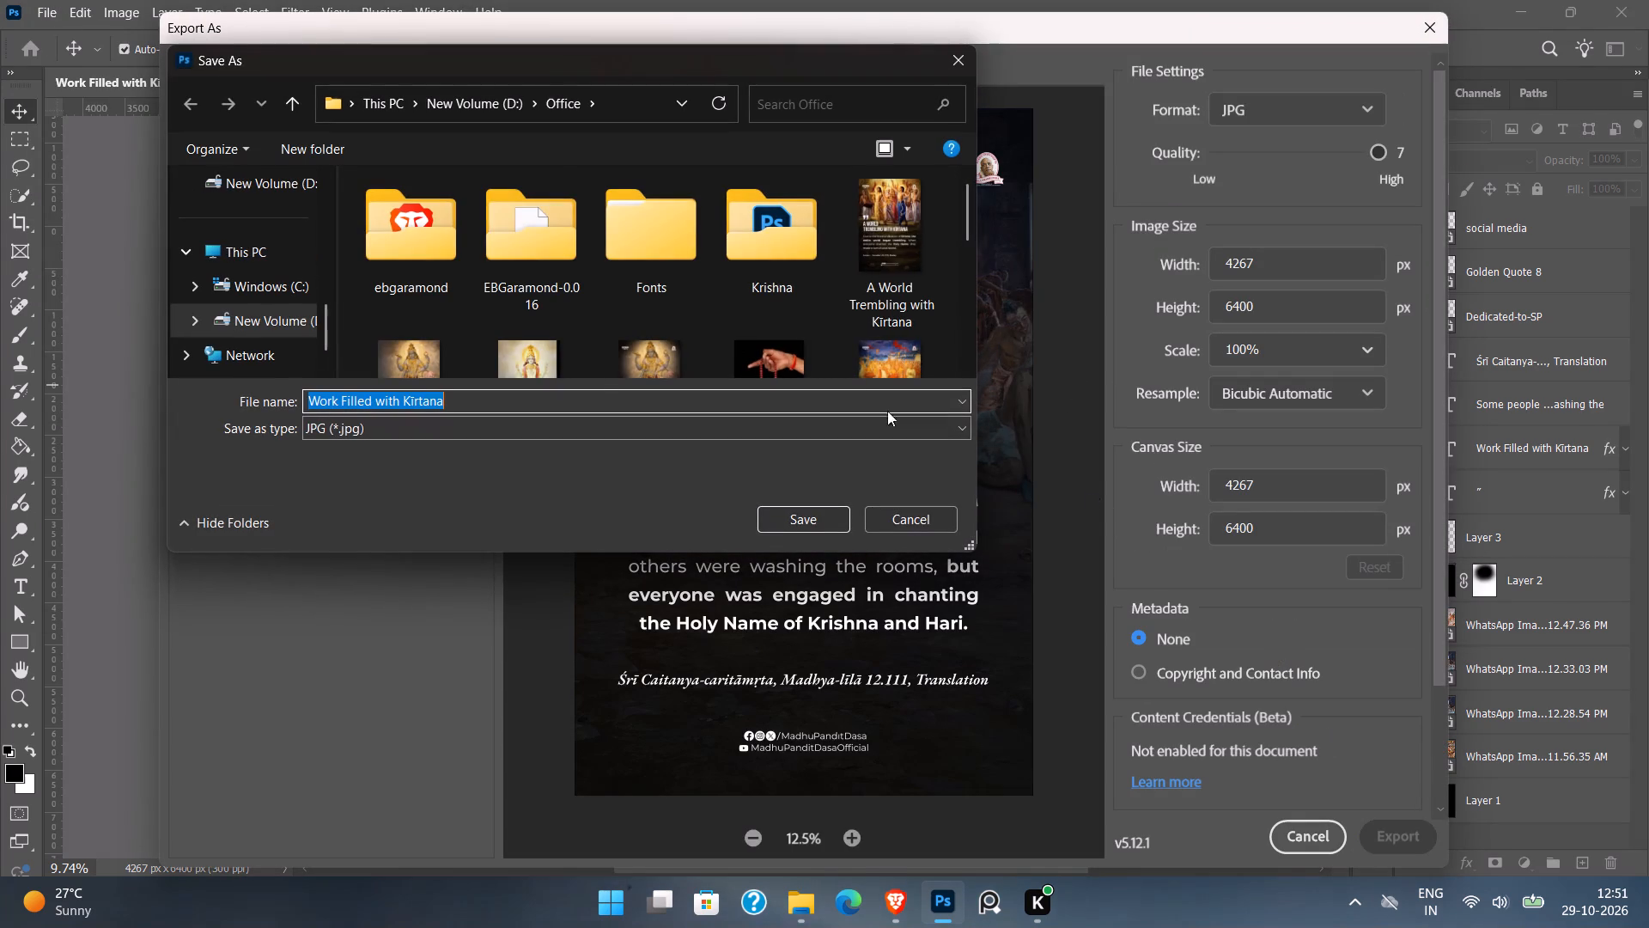
scroll(866, 351, "down", 10)
left_click(882, 337)
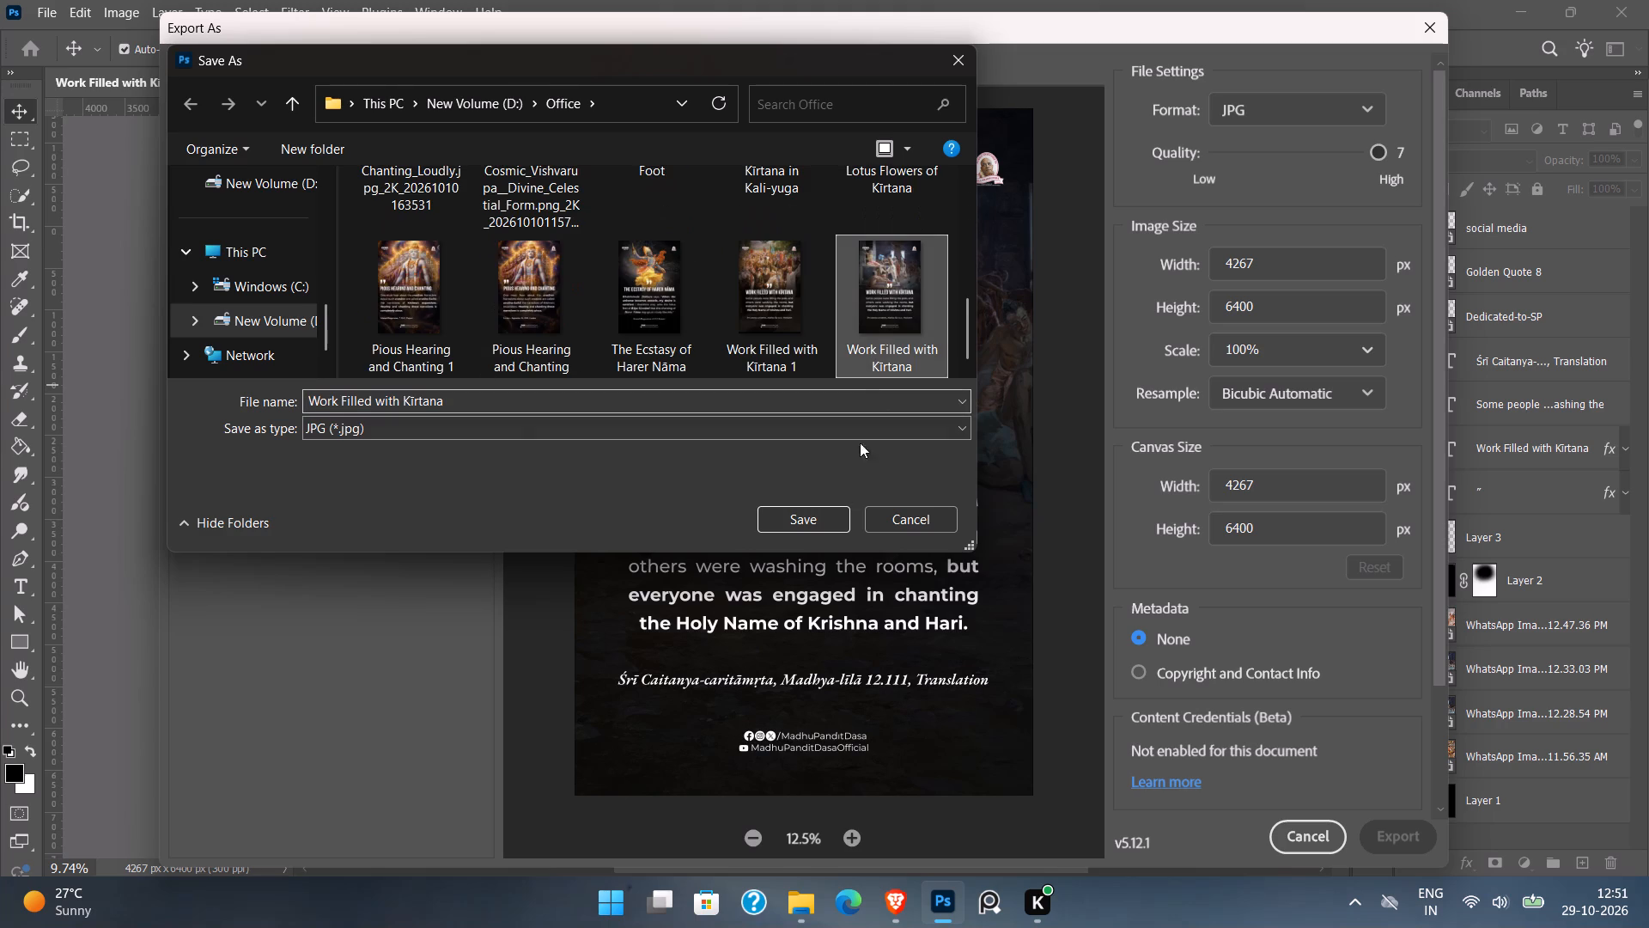
left_click(818, 516)
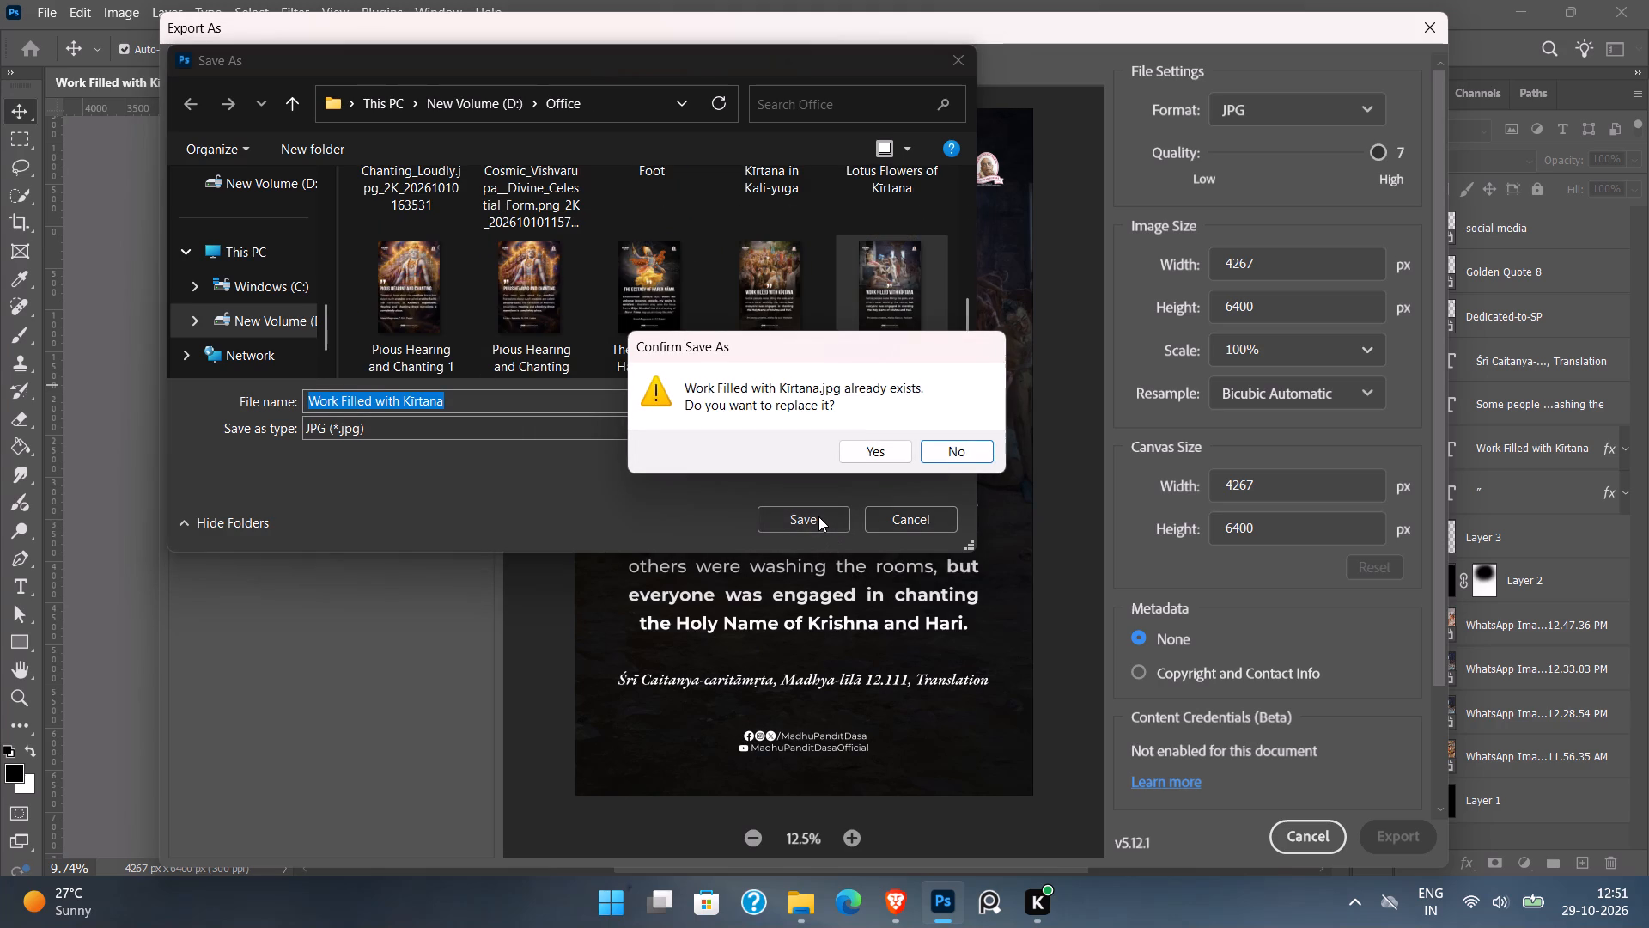
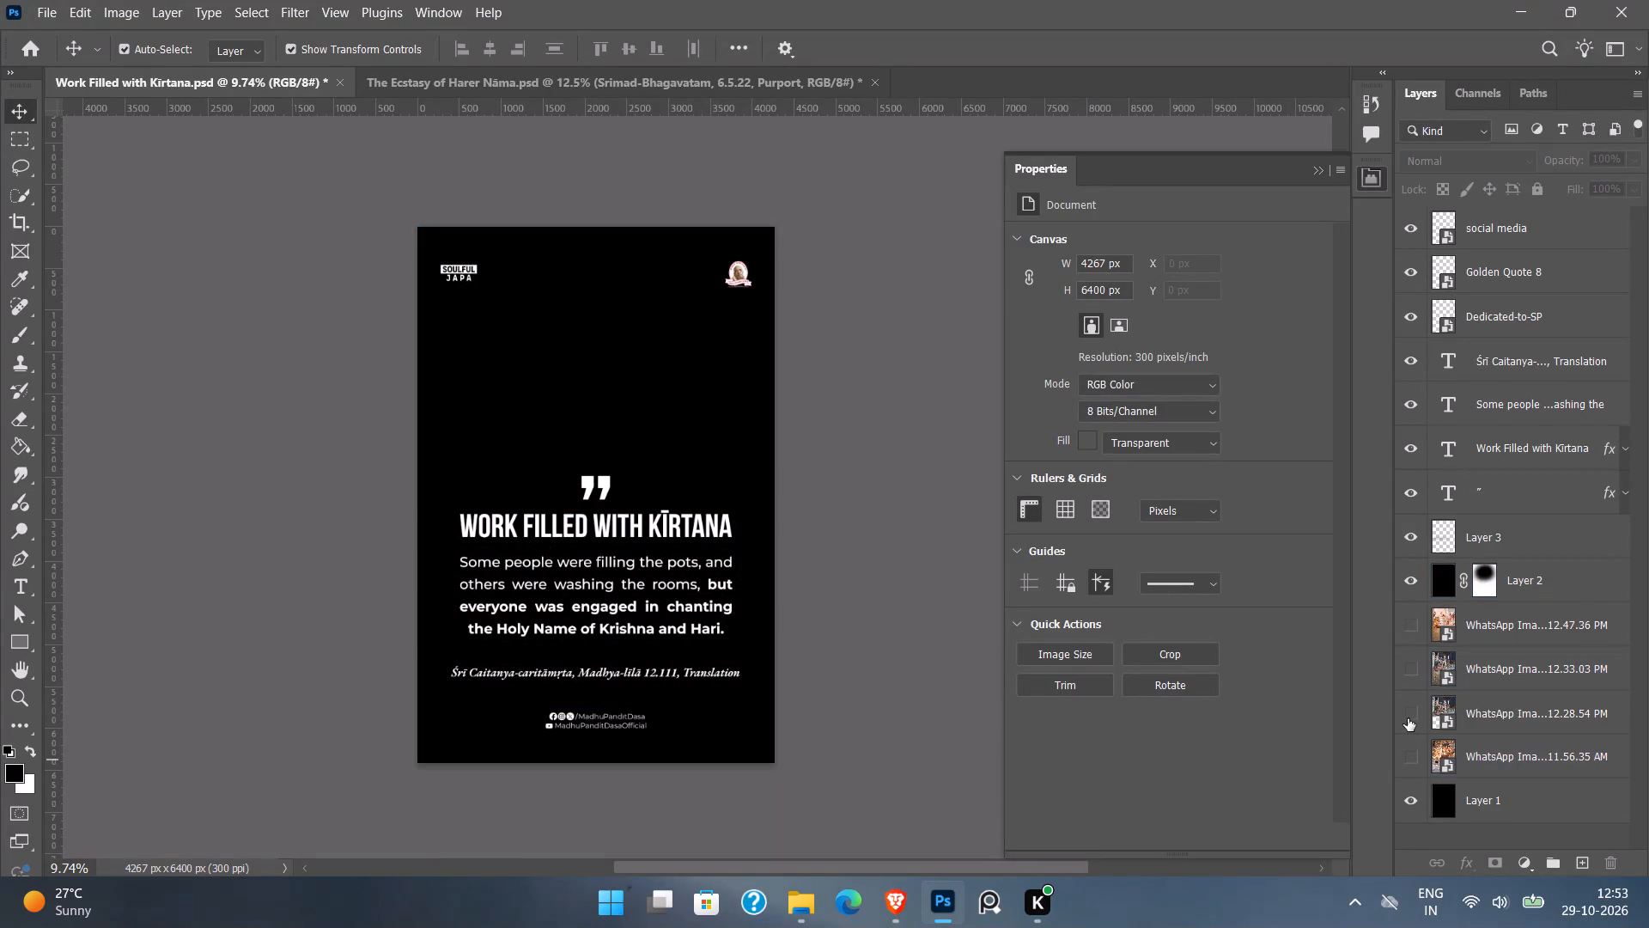
Delete the 12.28.54 PM, 11.56.35 AM and 12.47.36 PM photo layers from the Work Filled with Kirtana poster, leaving the 12.33.03 PM photo hidden.
left_click(1408, 718)
left_click(1408, 718)
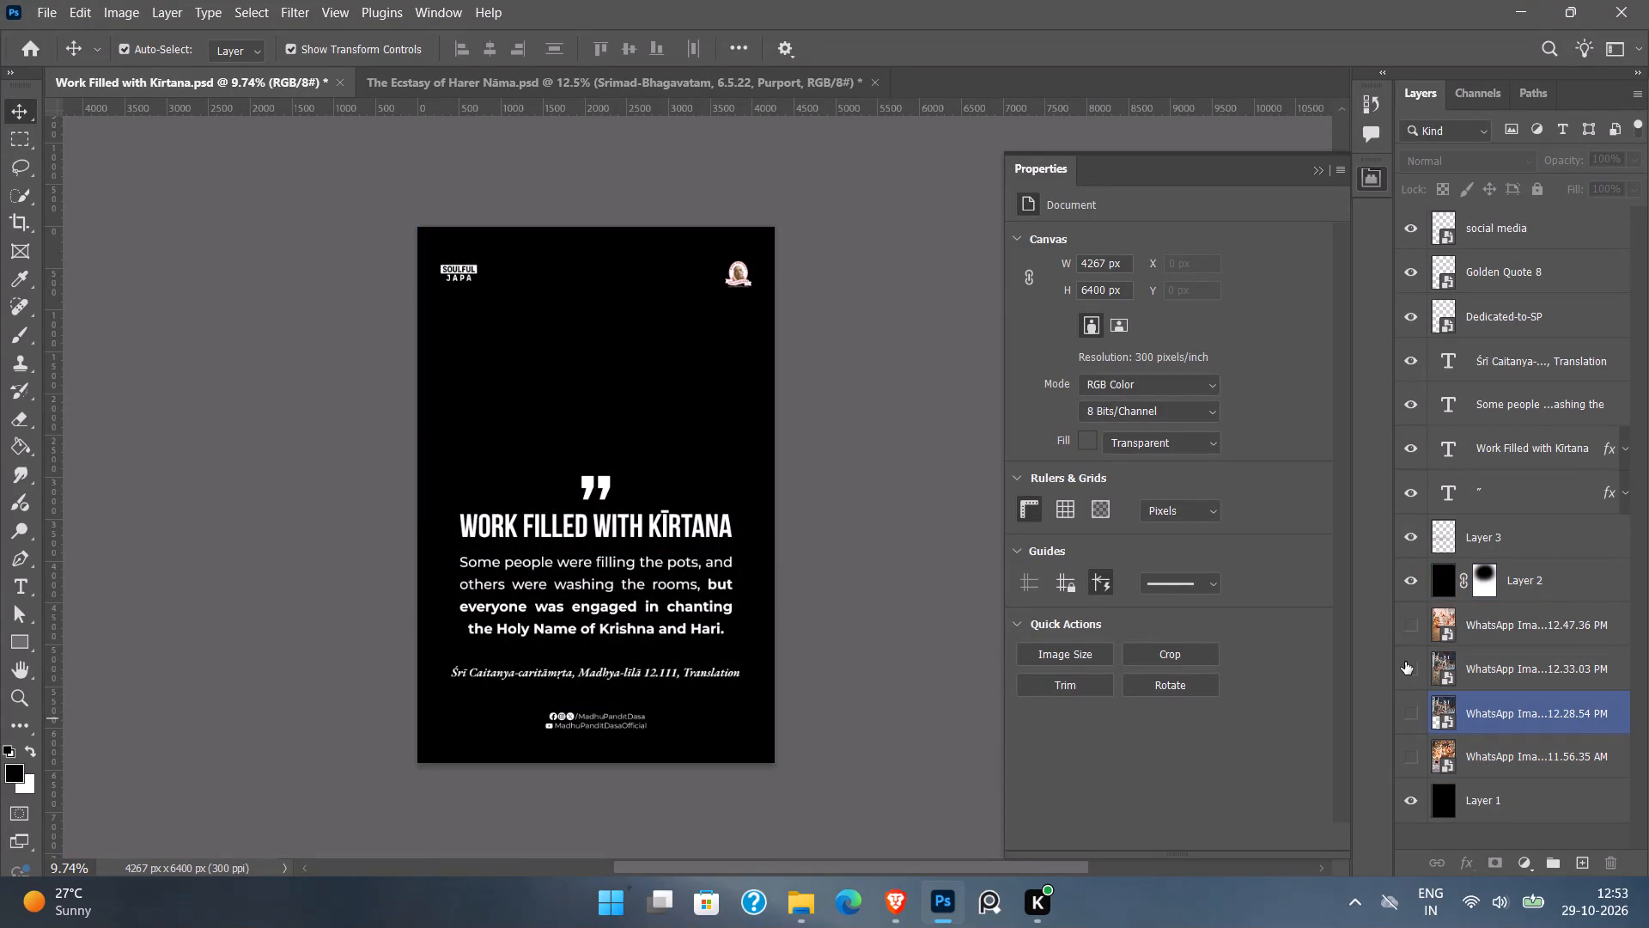
left_click(1405, 662)
left_click(1496, 738)
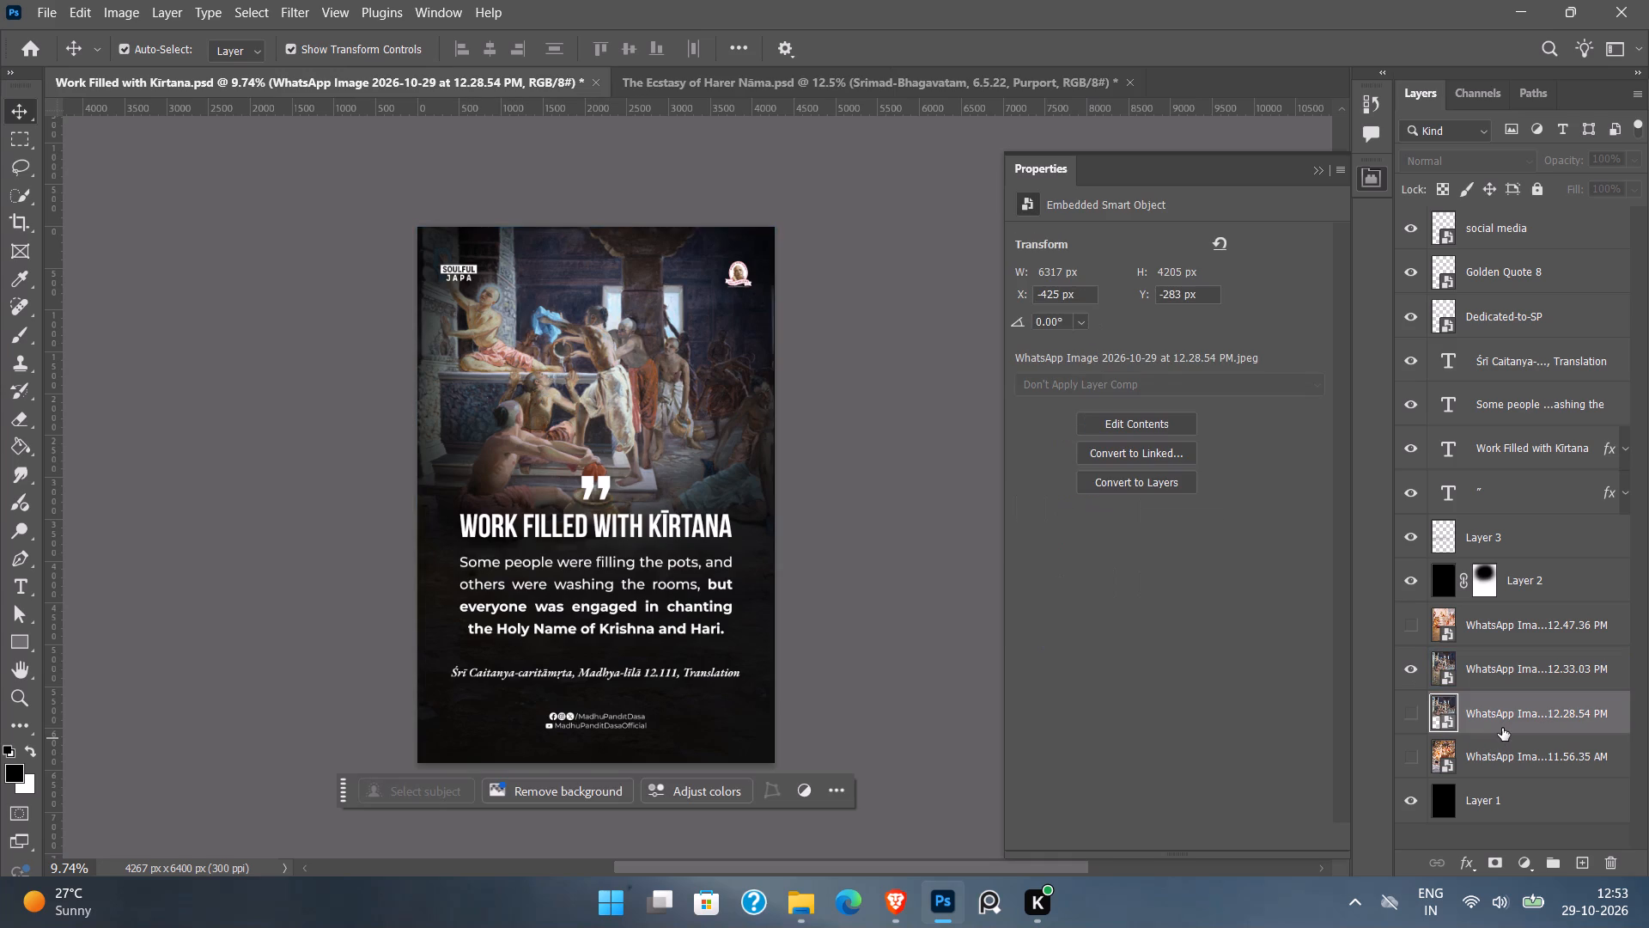
key("BackSpace")
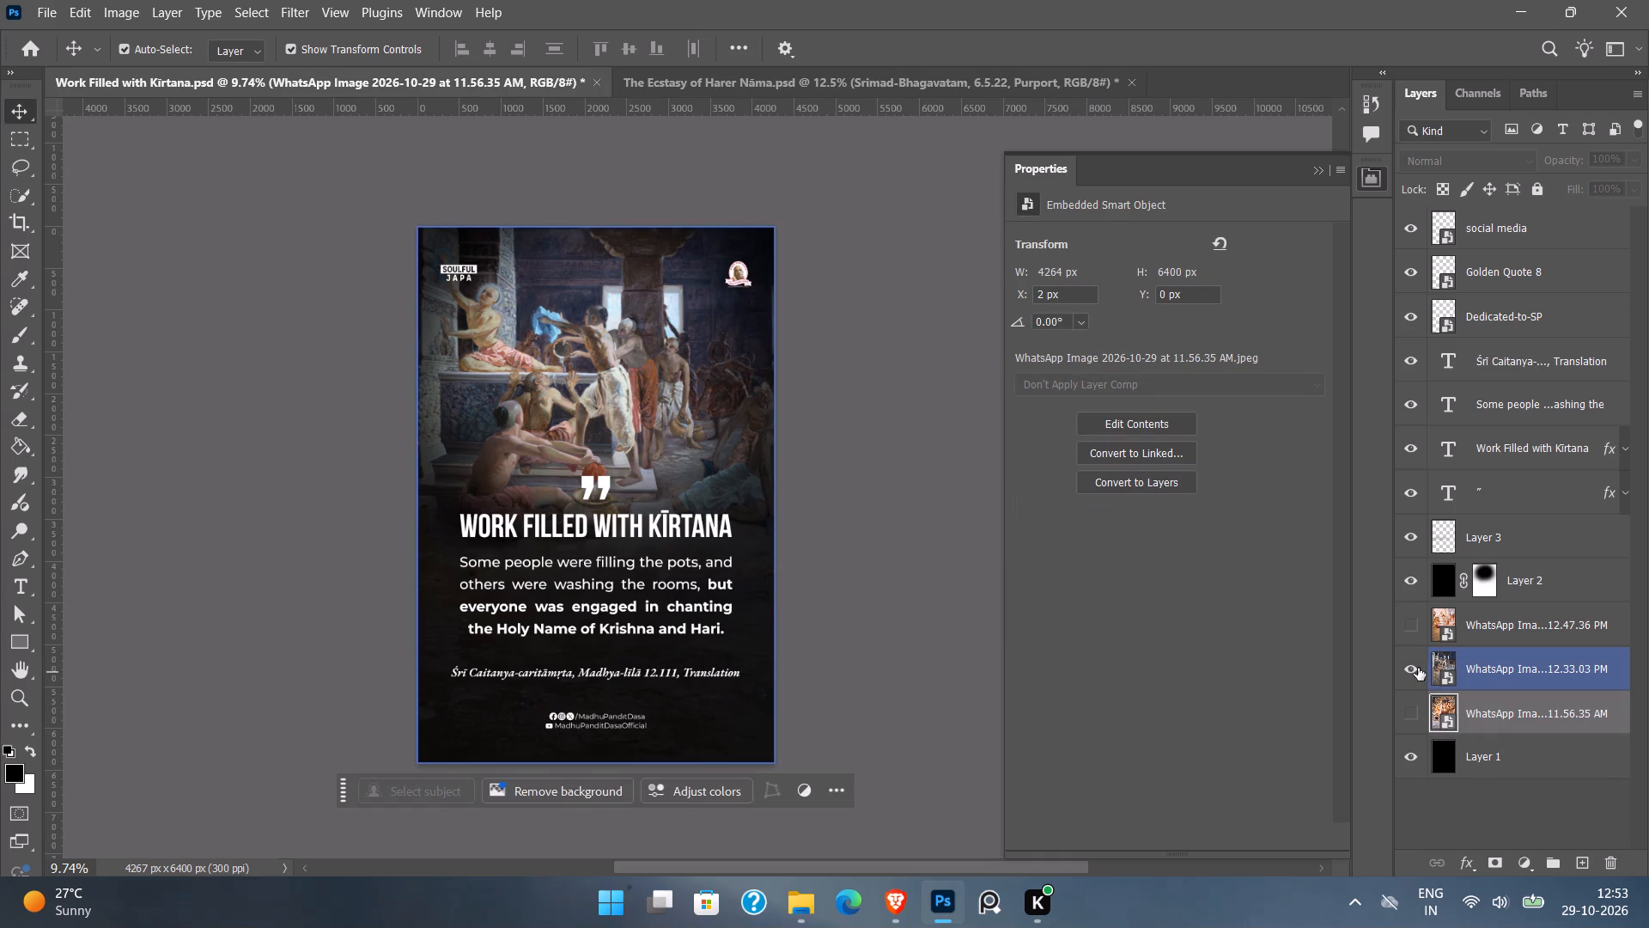
left_click(1418, 668)
left_click(1411, 702)
left_click(1491, 723)
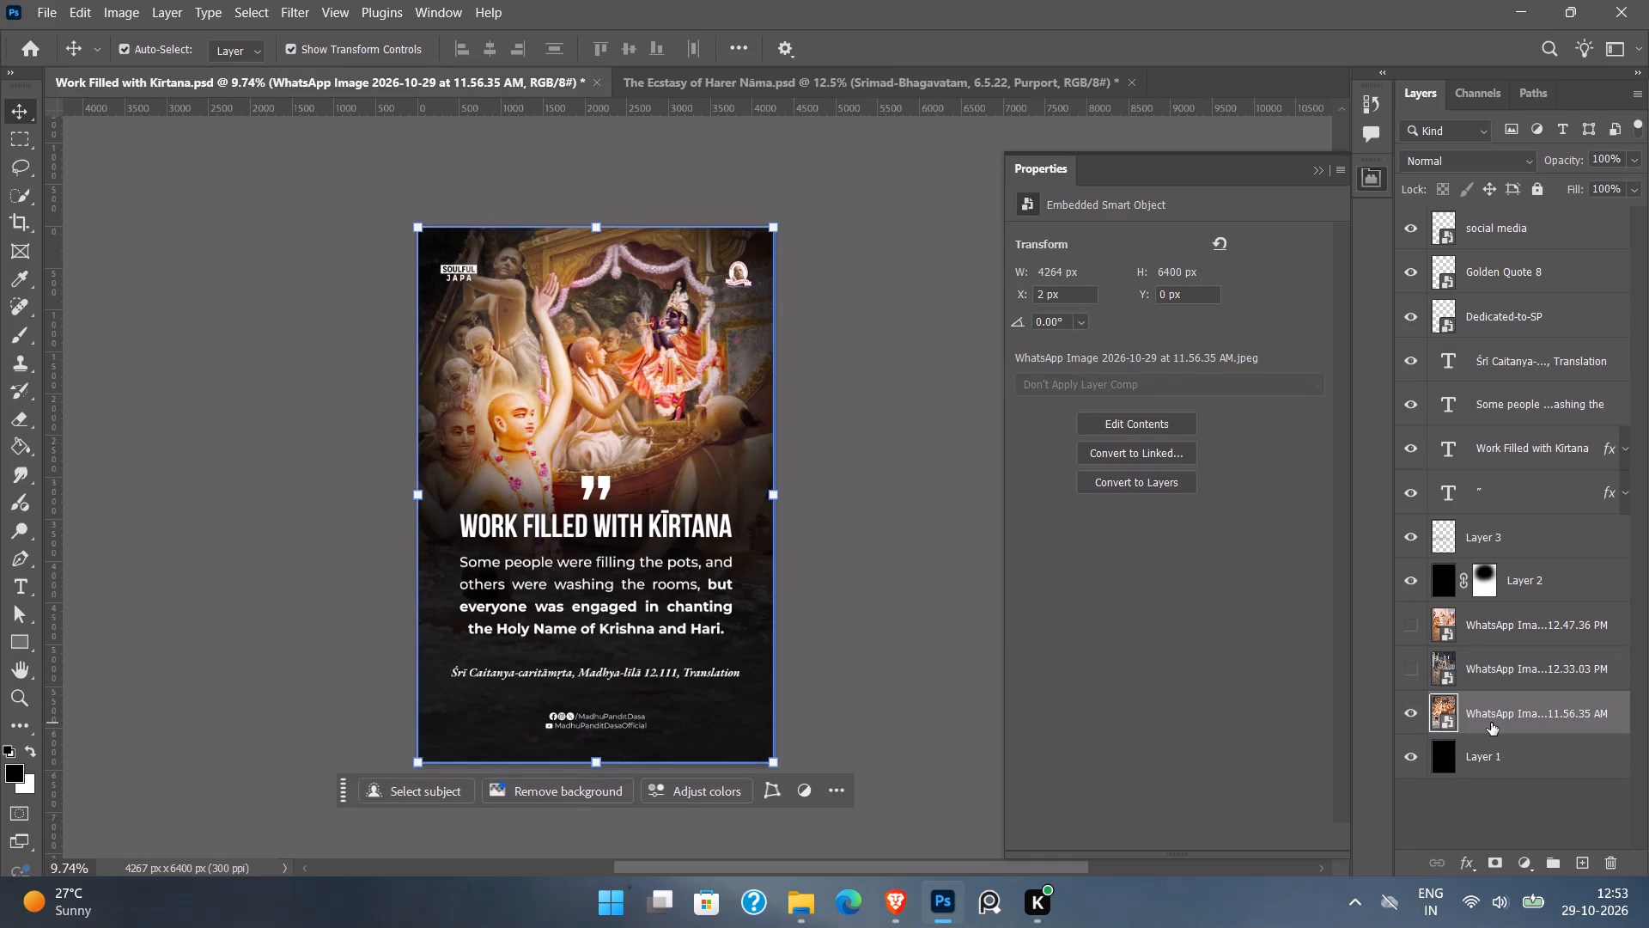
key("BackSpace")
left_click(1420, 630)
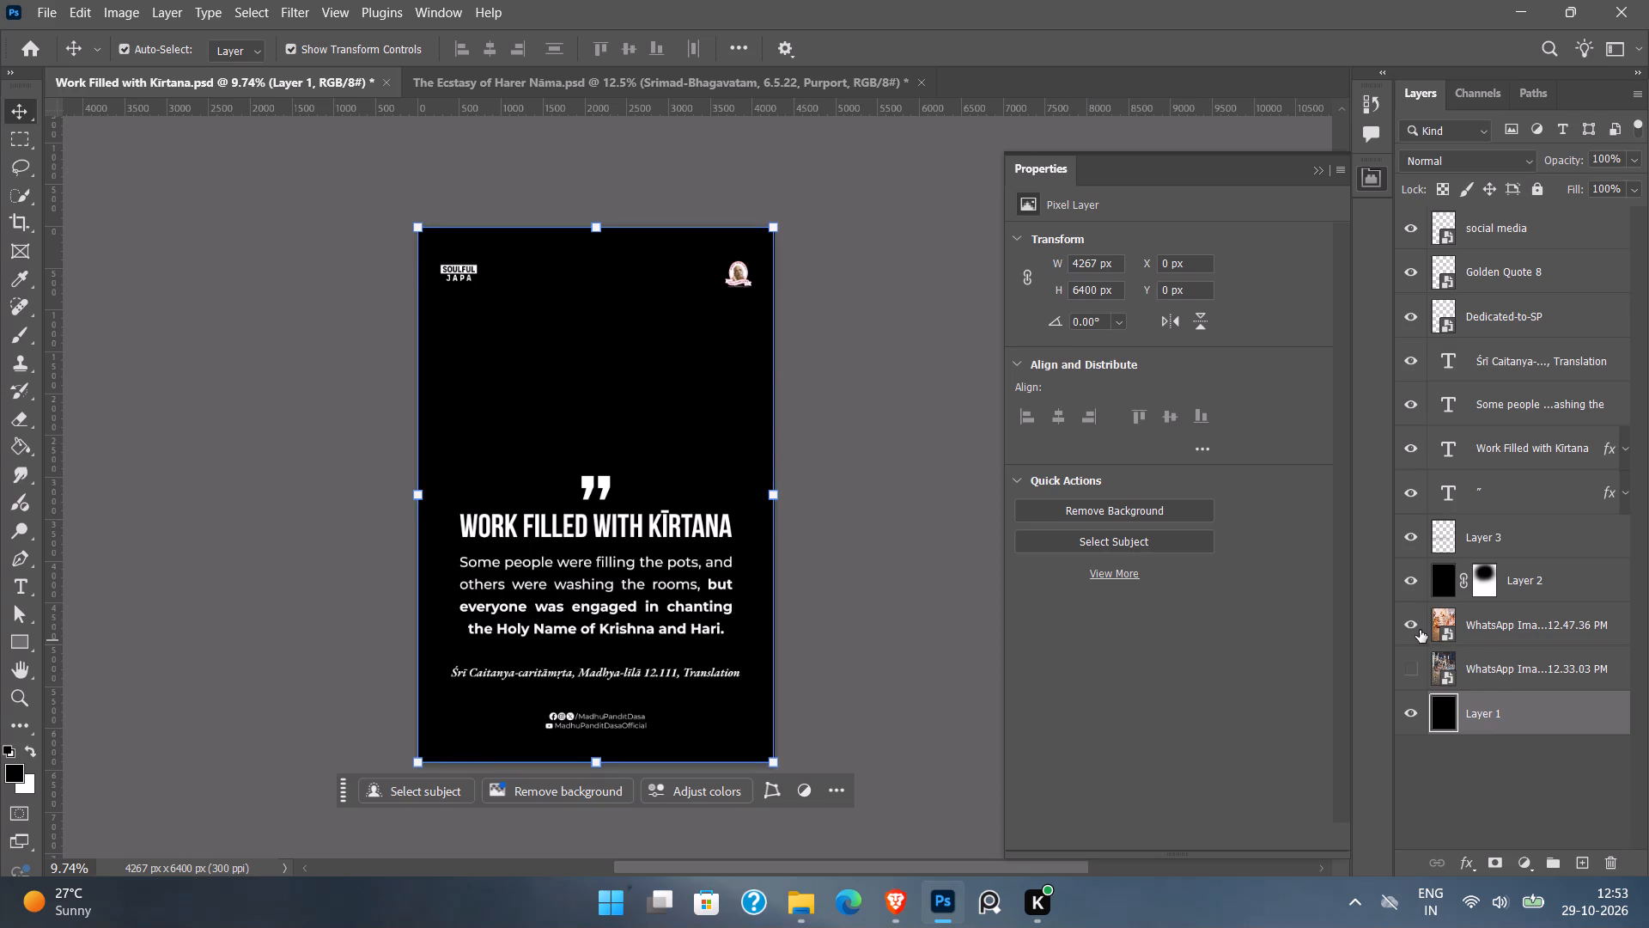
left_click(1499, 618)
key("BackSpace")
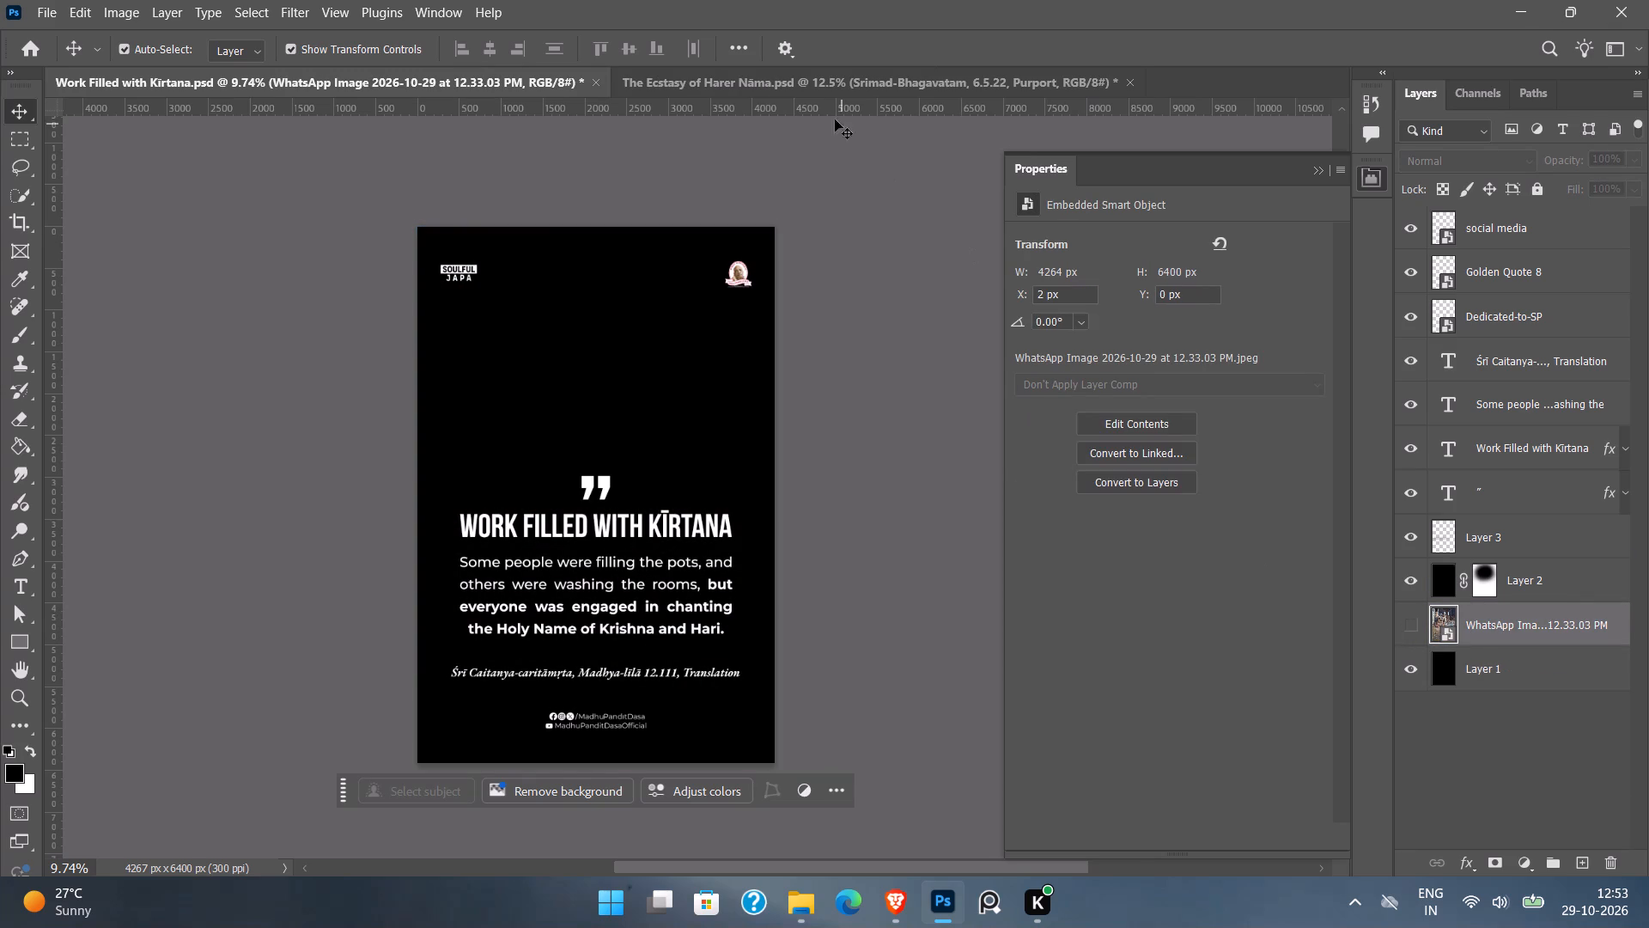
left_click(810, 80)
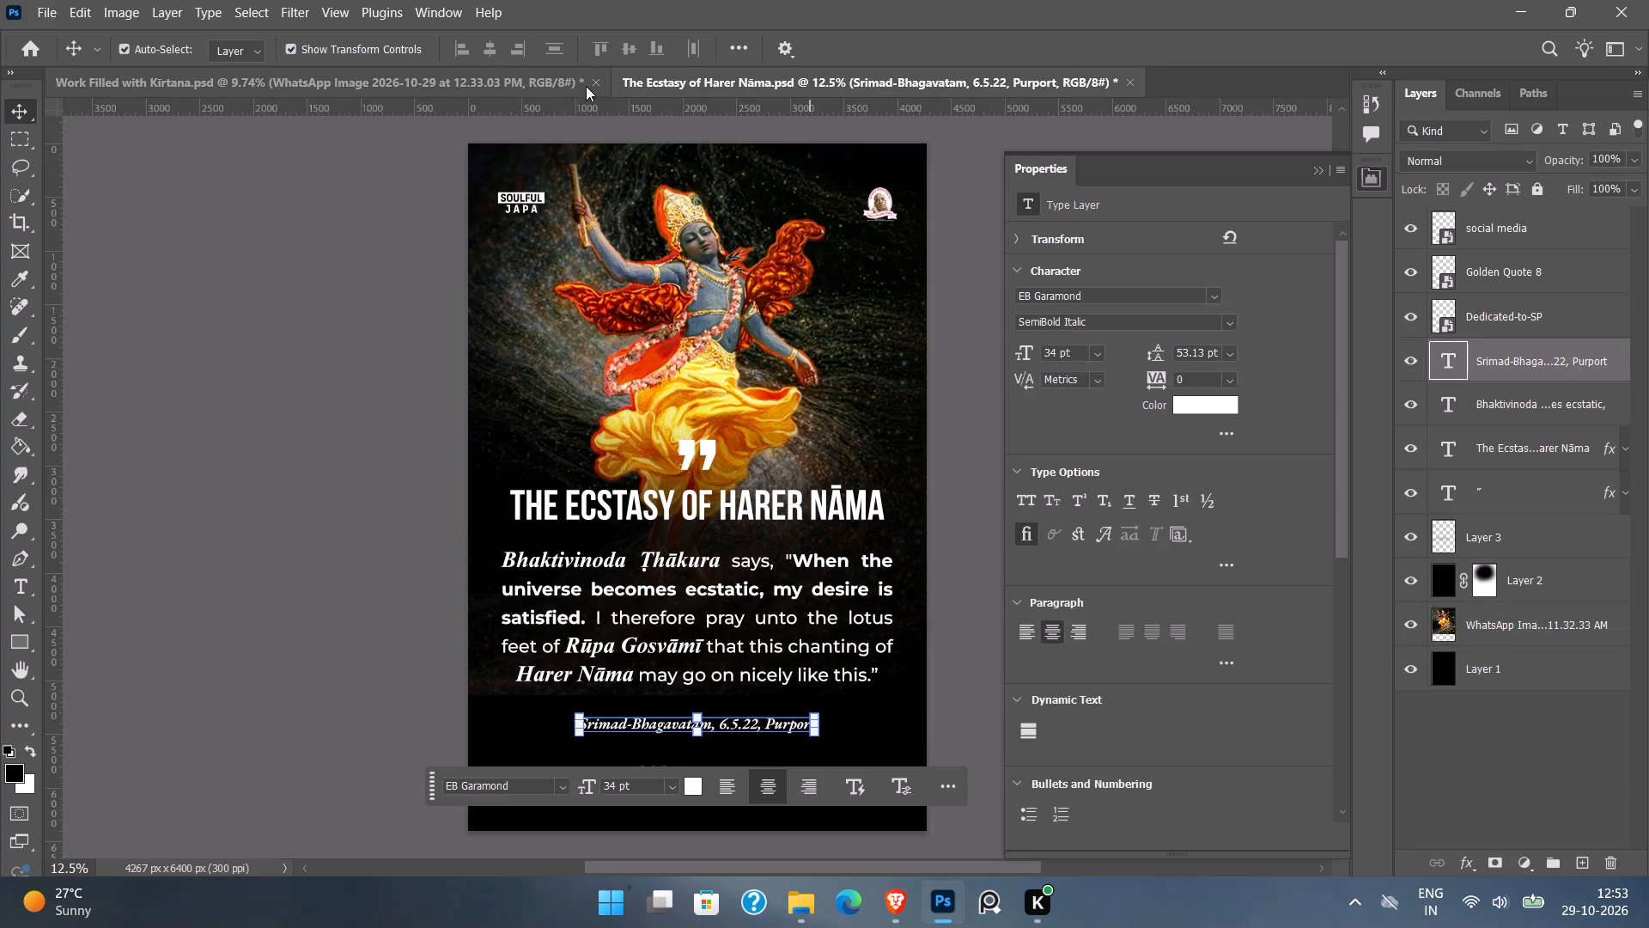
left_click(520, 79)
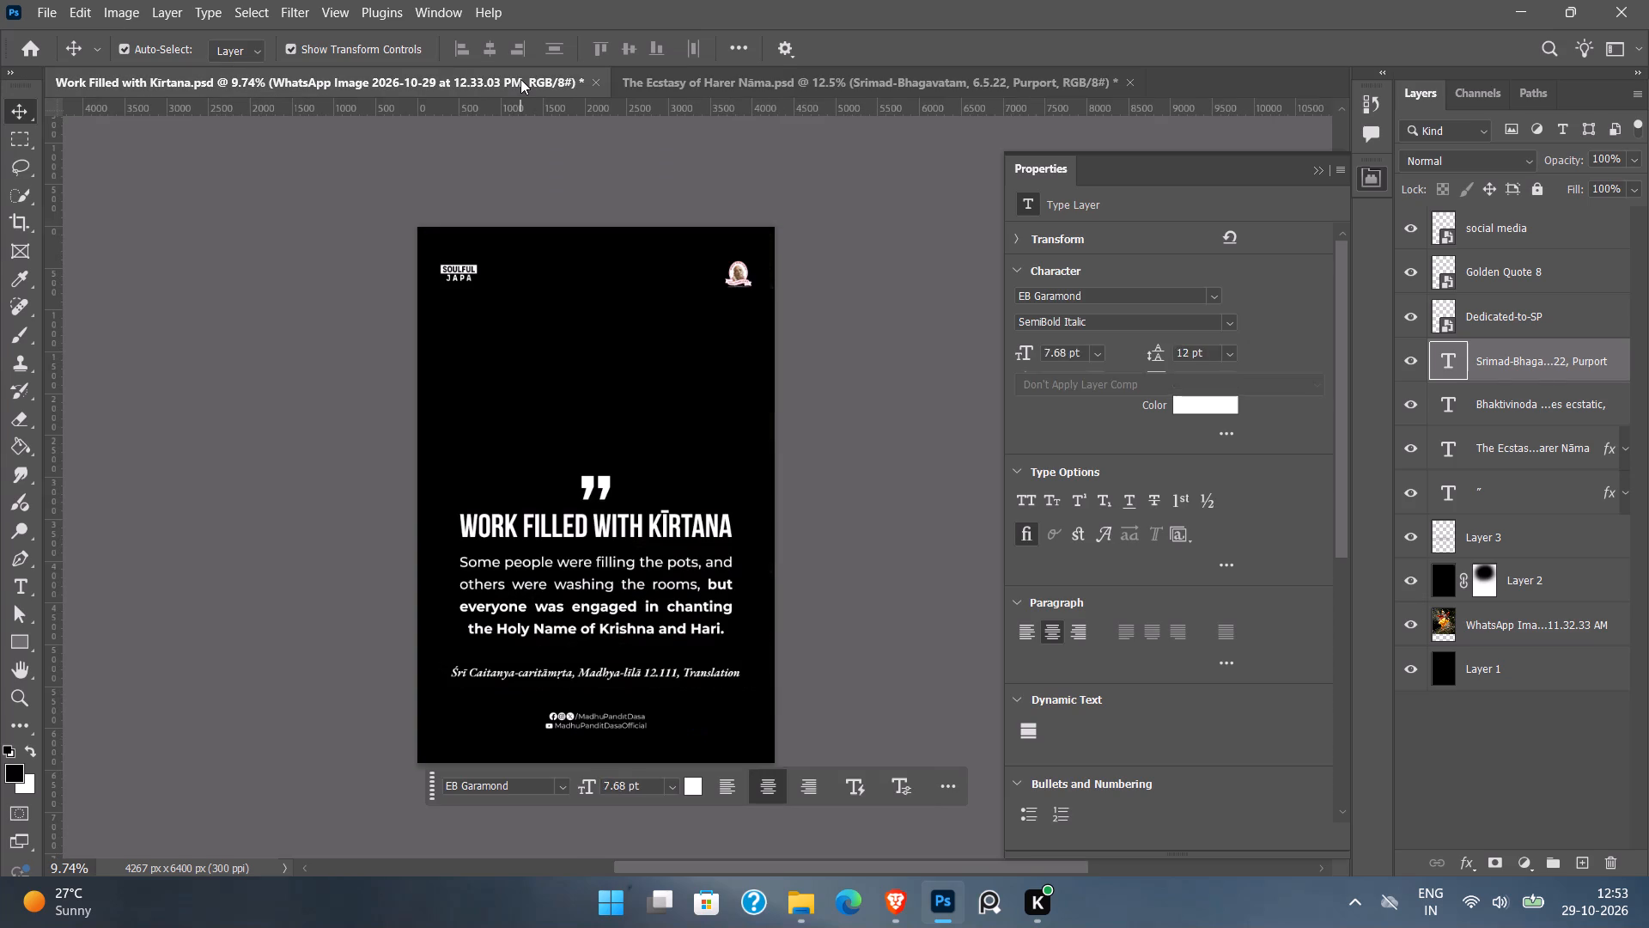
Place the WhatsApp photo 2026-10-29 at 10.43.12 AM from the Office folder into the poster directly above Layer 1, at its default fitted size.
left_click(652, 303)
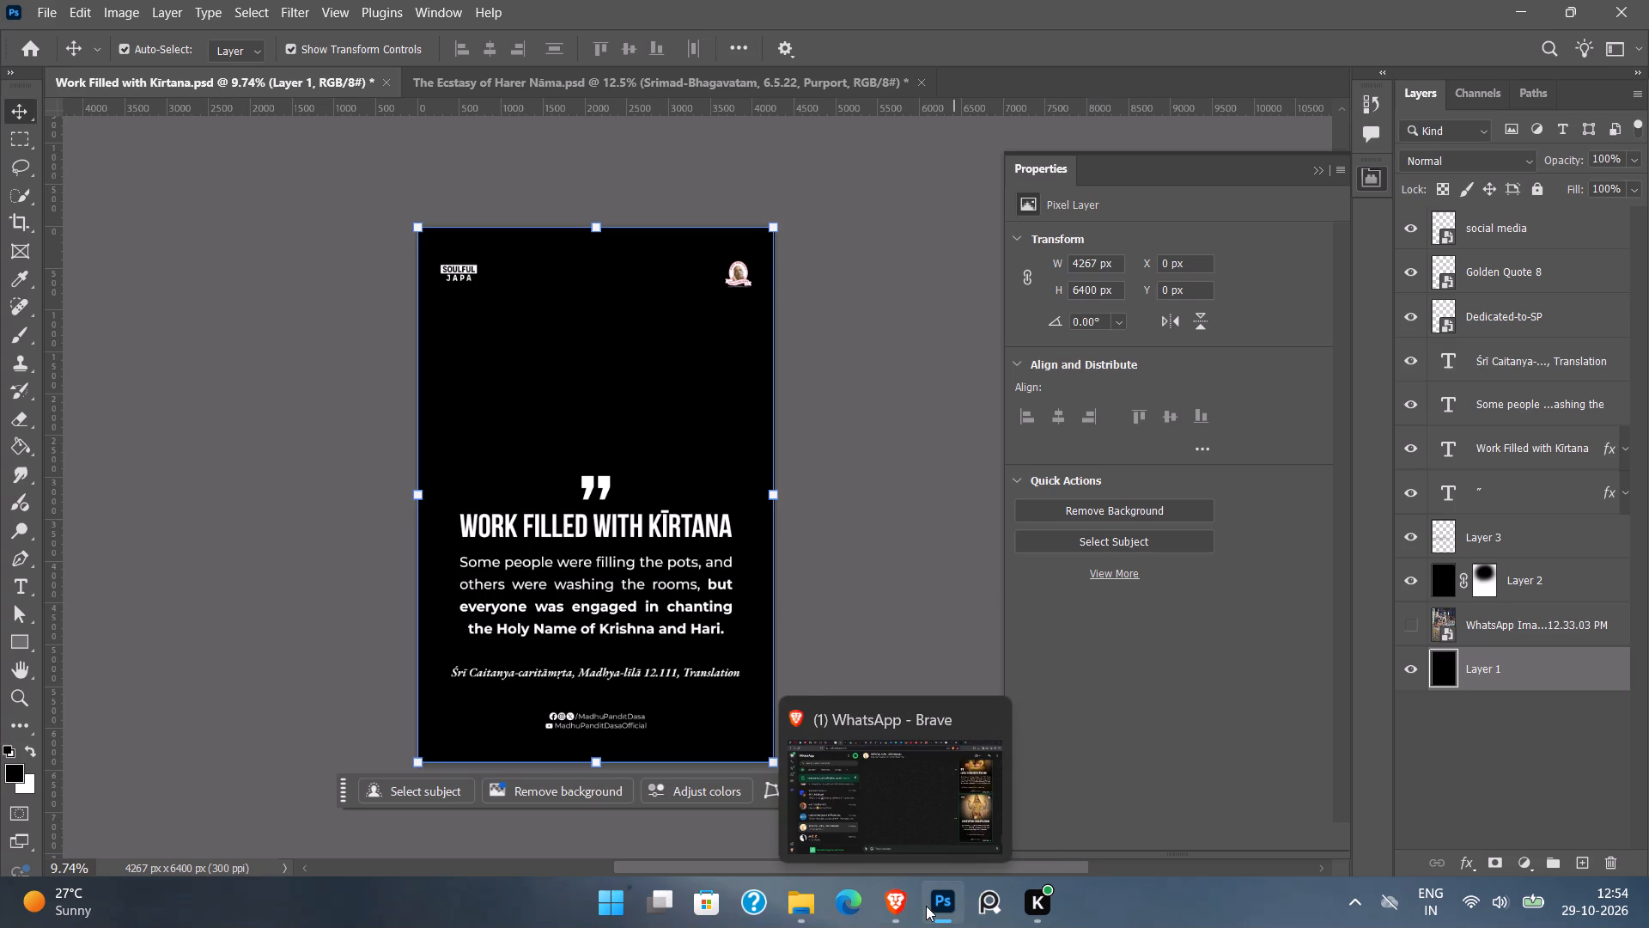
left_click(804, 901)
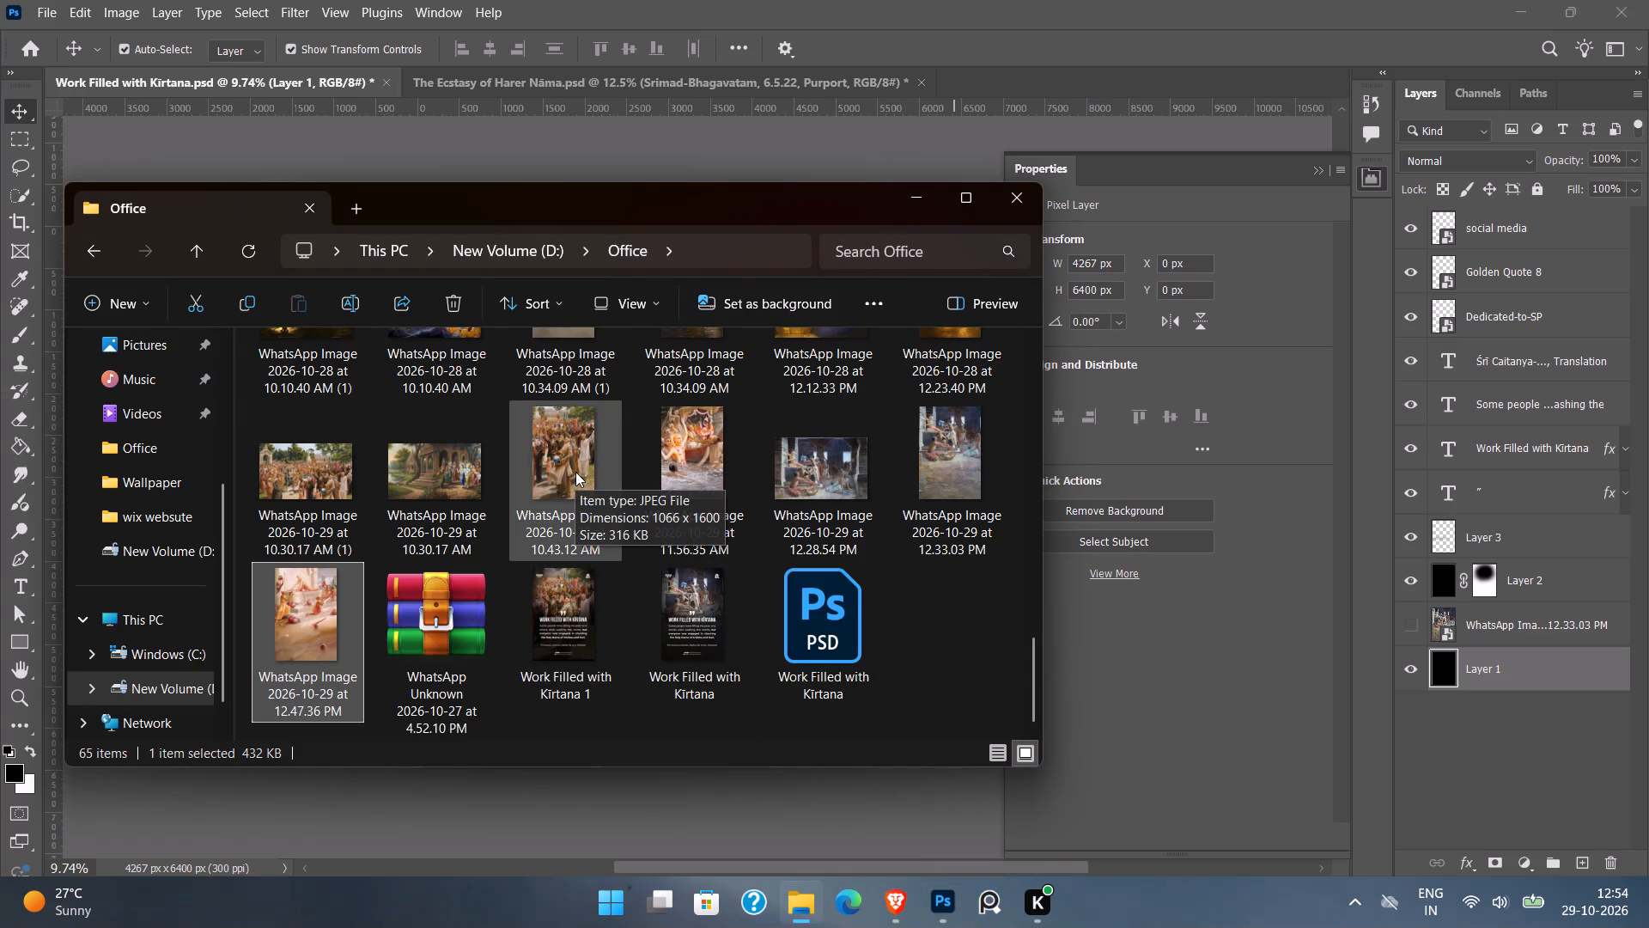
left_click_drag(575, 472, 742, 772)
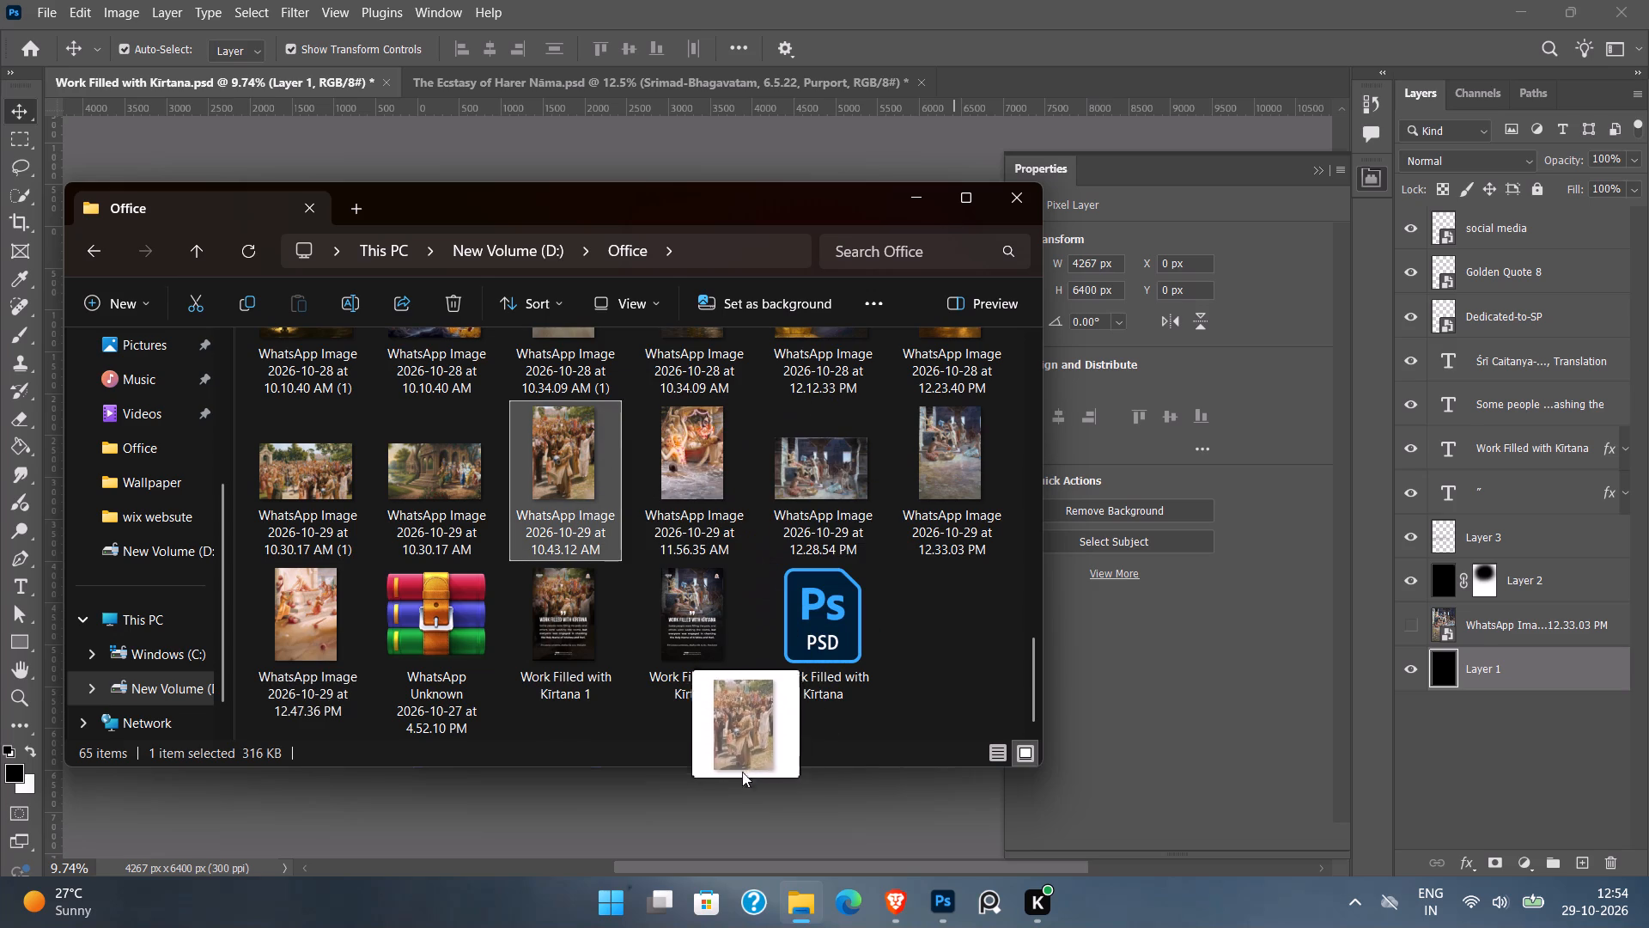
left_click_drag(742, 772, 724, 793)
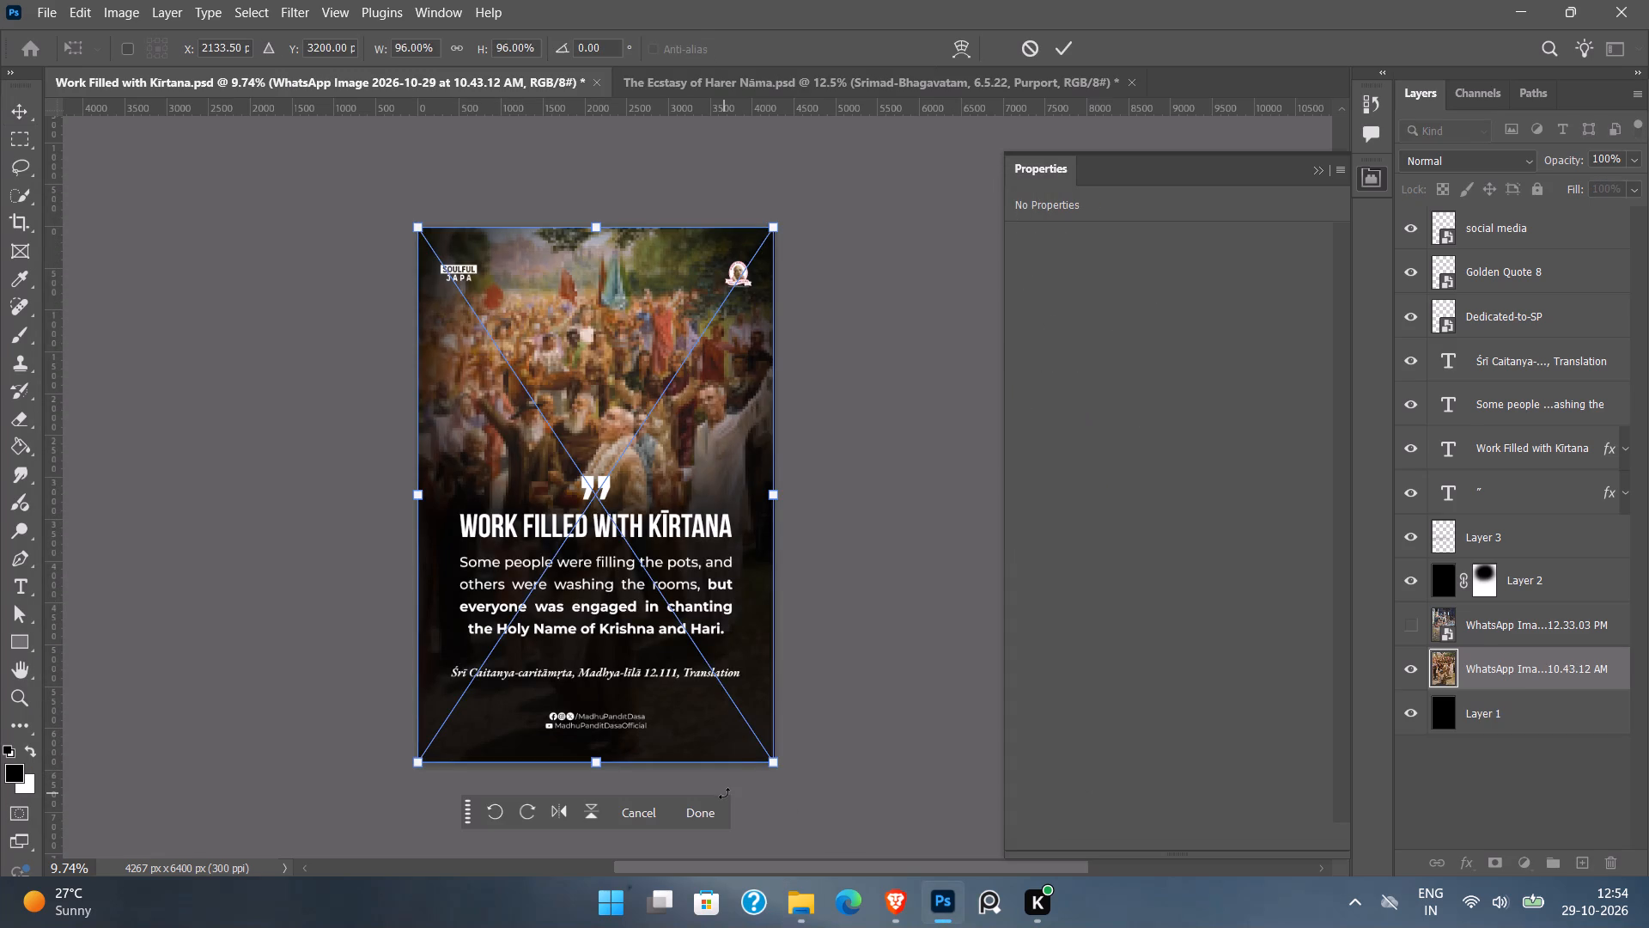
left_click(914, 724)
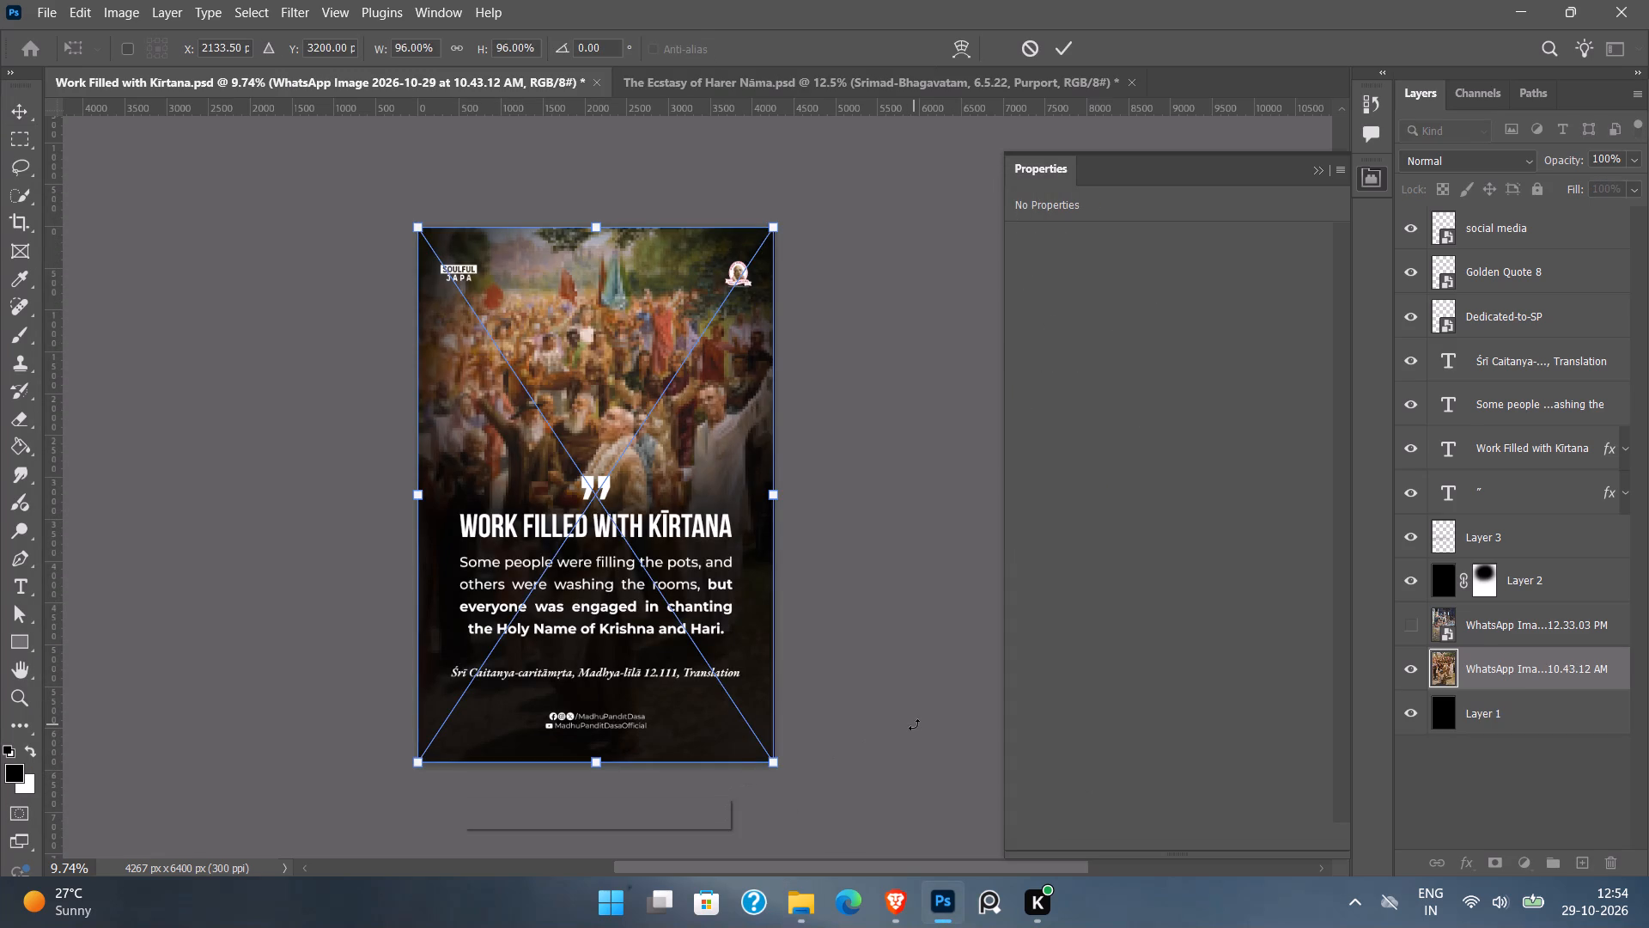
key("Return")
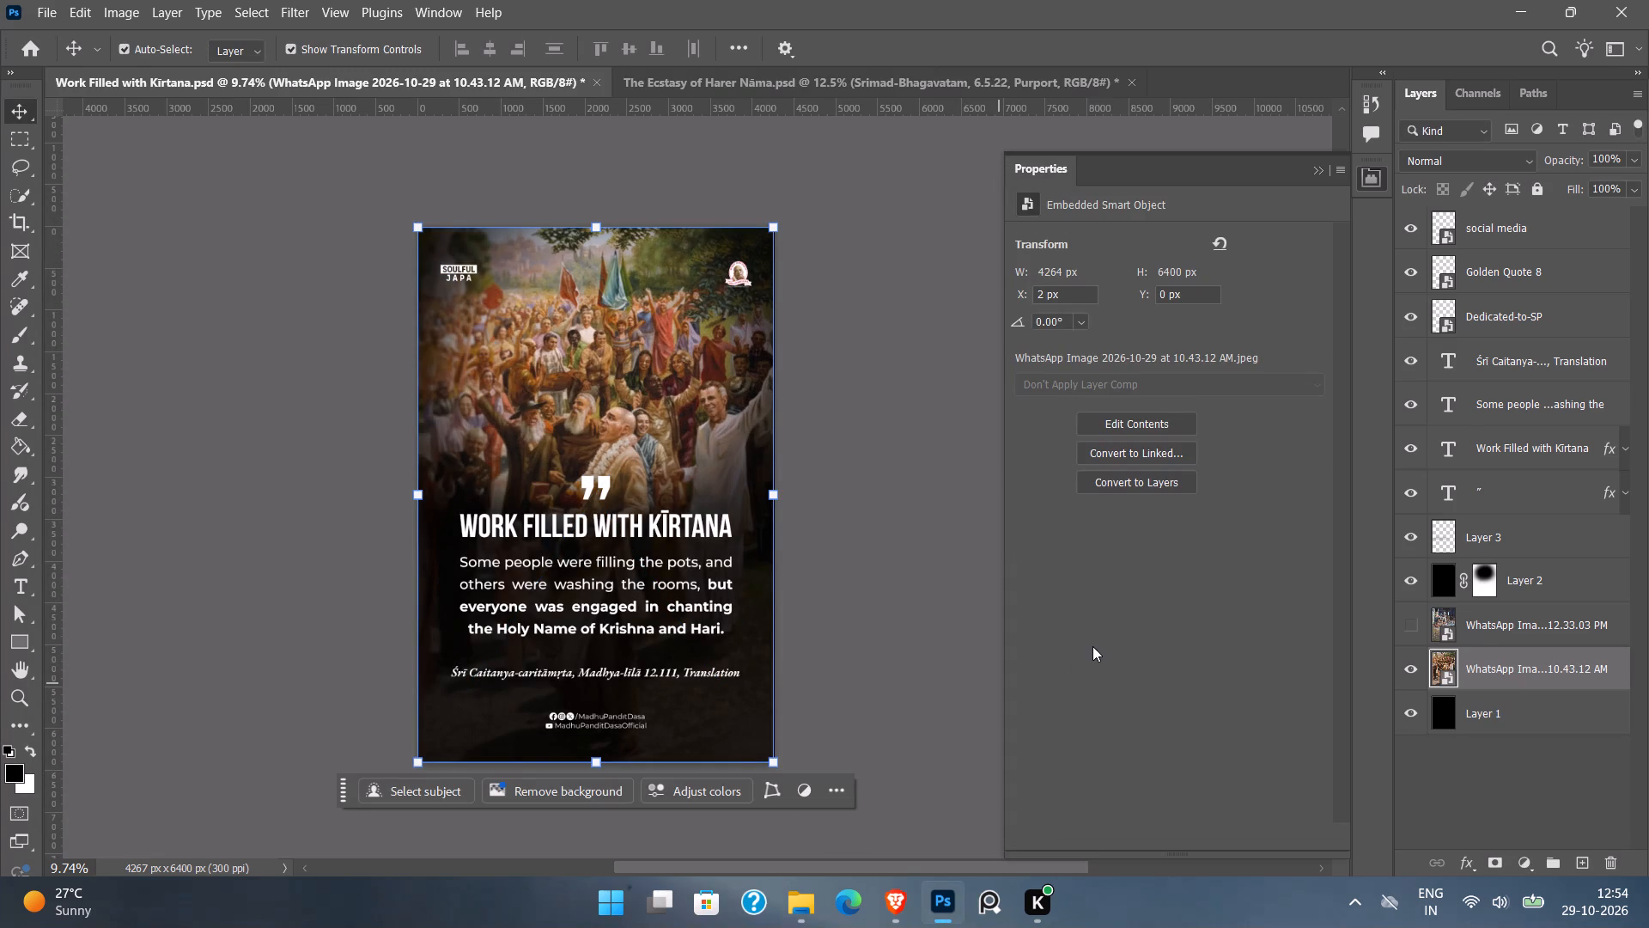
Move the 10.43.12 AM photo layer above the hidden 12.33.03 PM photo, directly below Layer 2.
left_click_drag(1480, 661, 1474, 603)
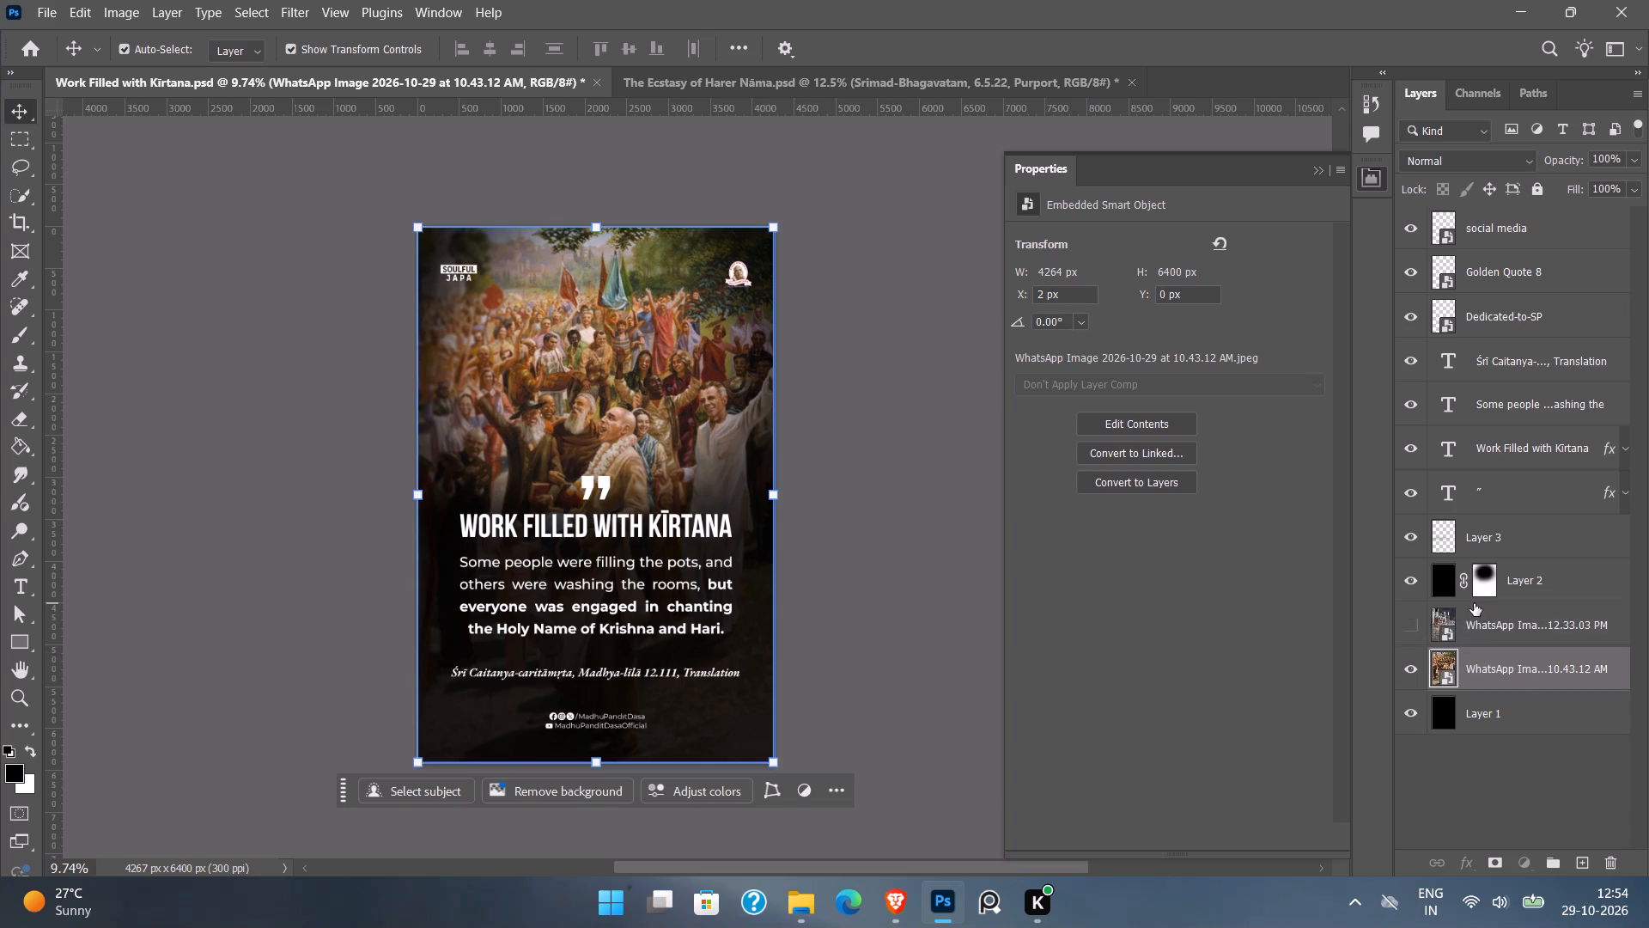
left_click(942, 443)
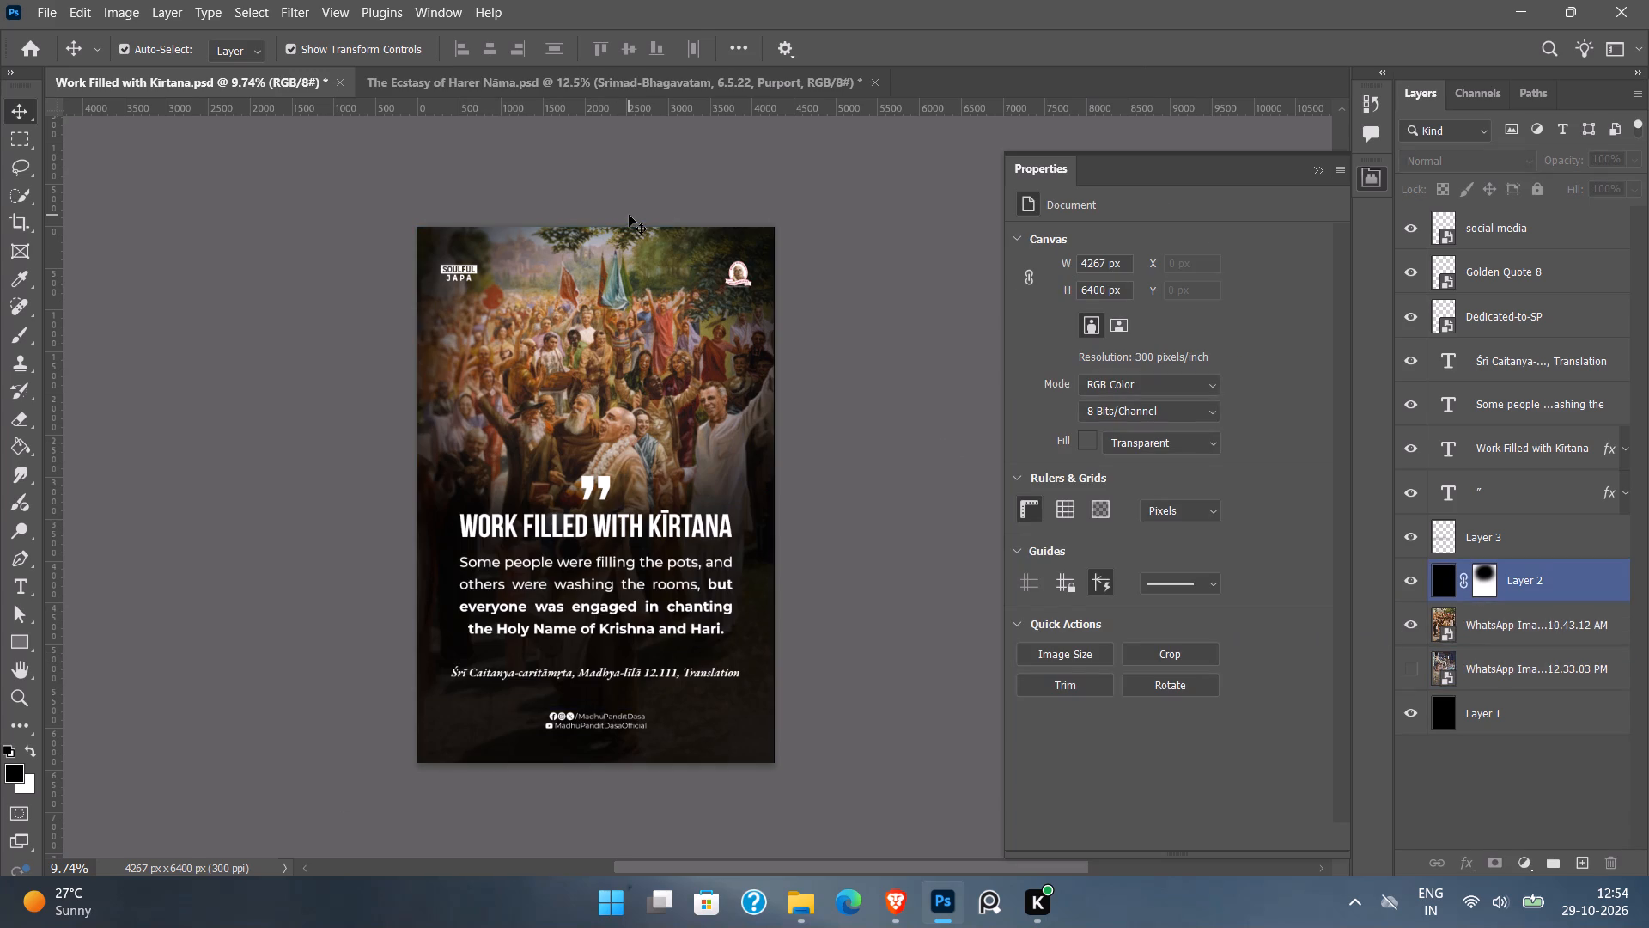
Examine the poster's title and quote text close up against the new background picture.
key("ctrl+space")
key("ctrl+space")
key("ctrl+space")
key("ctrl+space")
key("ctrl+space")
key("ctrl+space")
key("ctrl+space")
key("ctrl+space")
key("ctrl+space")
key("ctrl+space")
key("ctrl+space")
key("ctrl+space")
key("ctrl+space")
key("ctrl+space")
key("ctrl+space")
key("ctrl+space")
key("ctrl+space")
key("ctrl+space")
key("ctrl+space")
key("ctrl+space")
Examine the poster's quote text, verse reference and social media handles up close against the darkened background.
left_click_drag(565, 589, 666, 655, "ctrl")
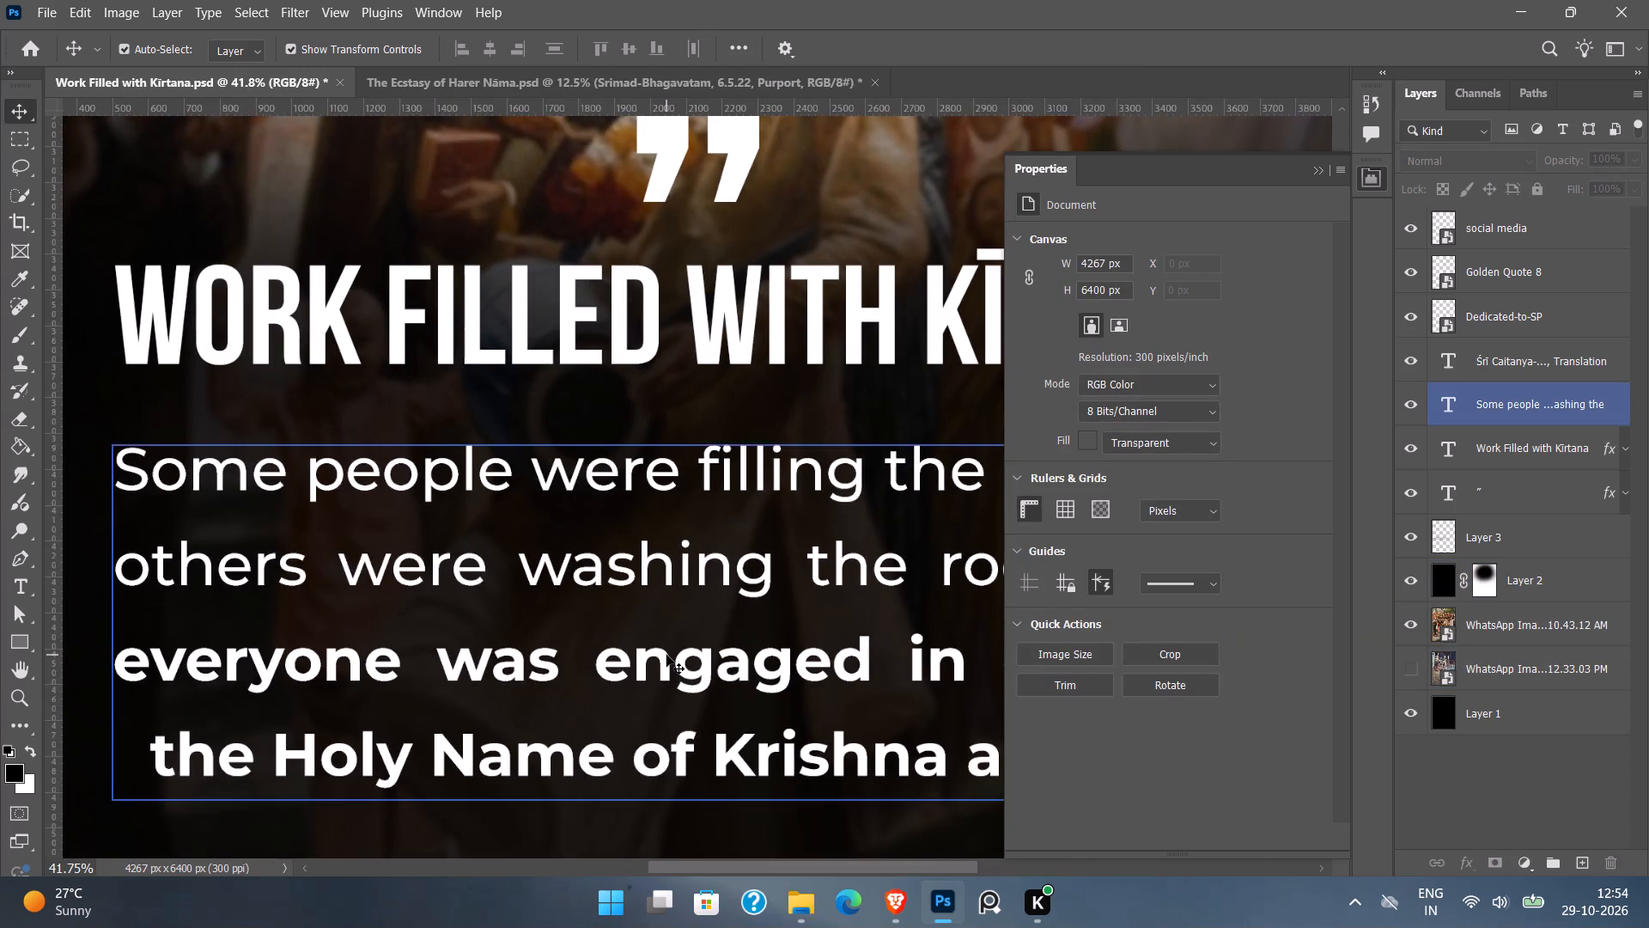
scroll(666, 655, "down", 8)
scroll(666, 655, "up", 2)
key("space")
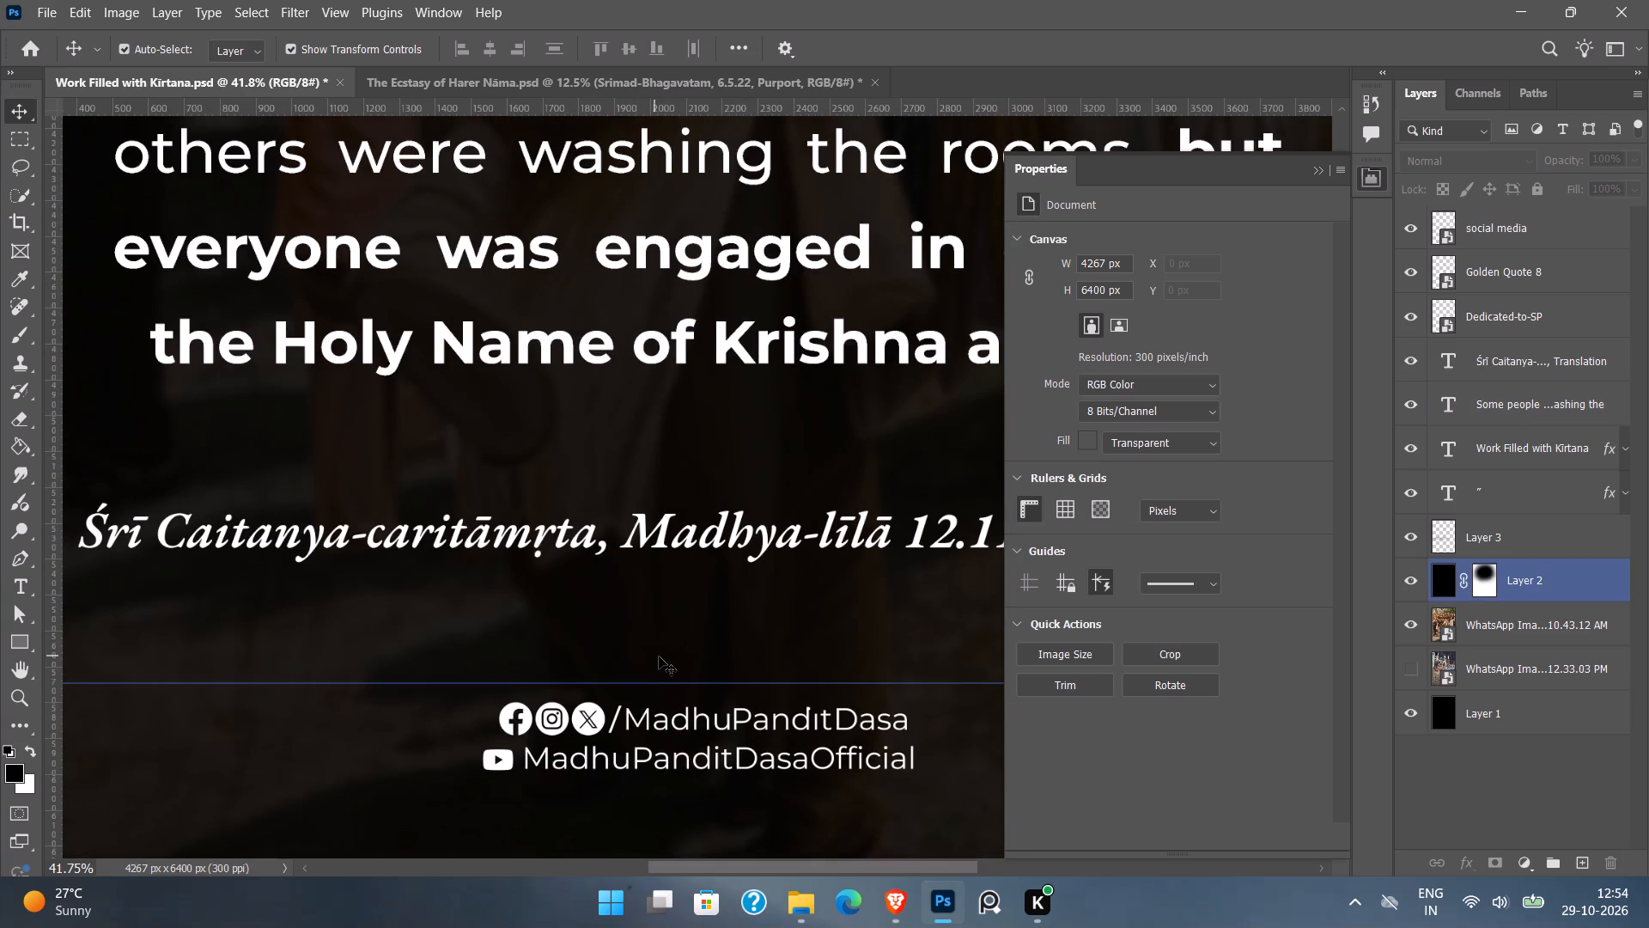
key("ctrl+space")
key("ctrl+space")
key("ctrl+space")
key("ctrl+space")
key("ctrl+space")
key("ctrl+space")
key("ctrl+space")
key("ctrl+space")
key("ctrl+space")
key("ctrl+space")
key("ctrl+space")
key("ctrl+space")
key("ctrl+space")
key("ctrl+space")
key("ctrl+space")
key("ctrl+space")
key("ctrl+space")
key("ctrl+space")
key("ctrl+space")
key("ctrl+space")
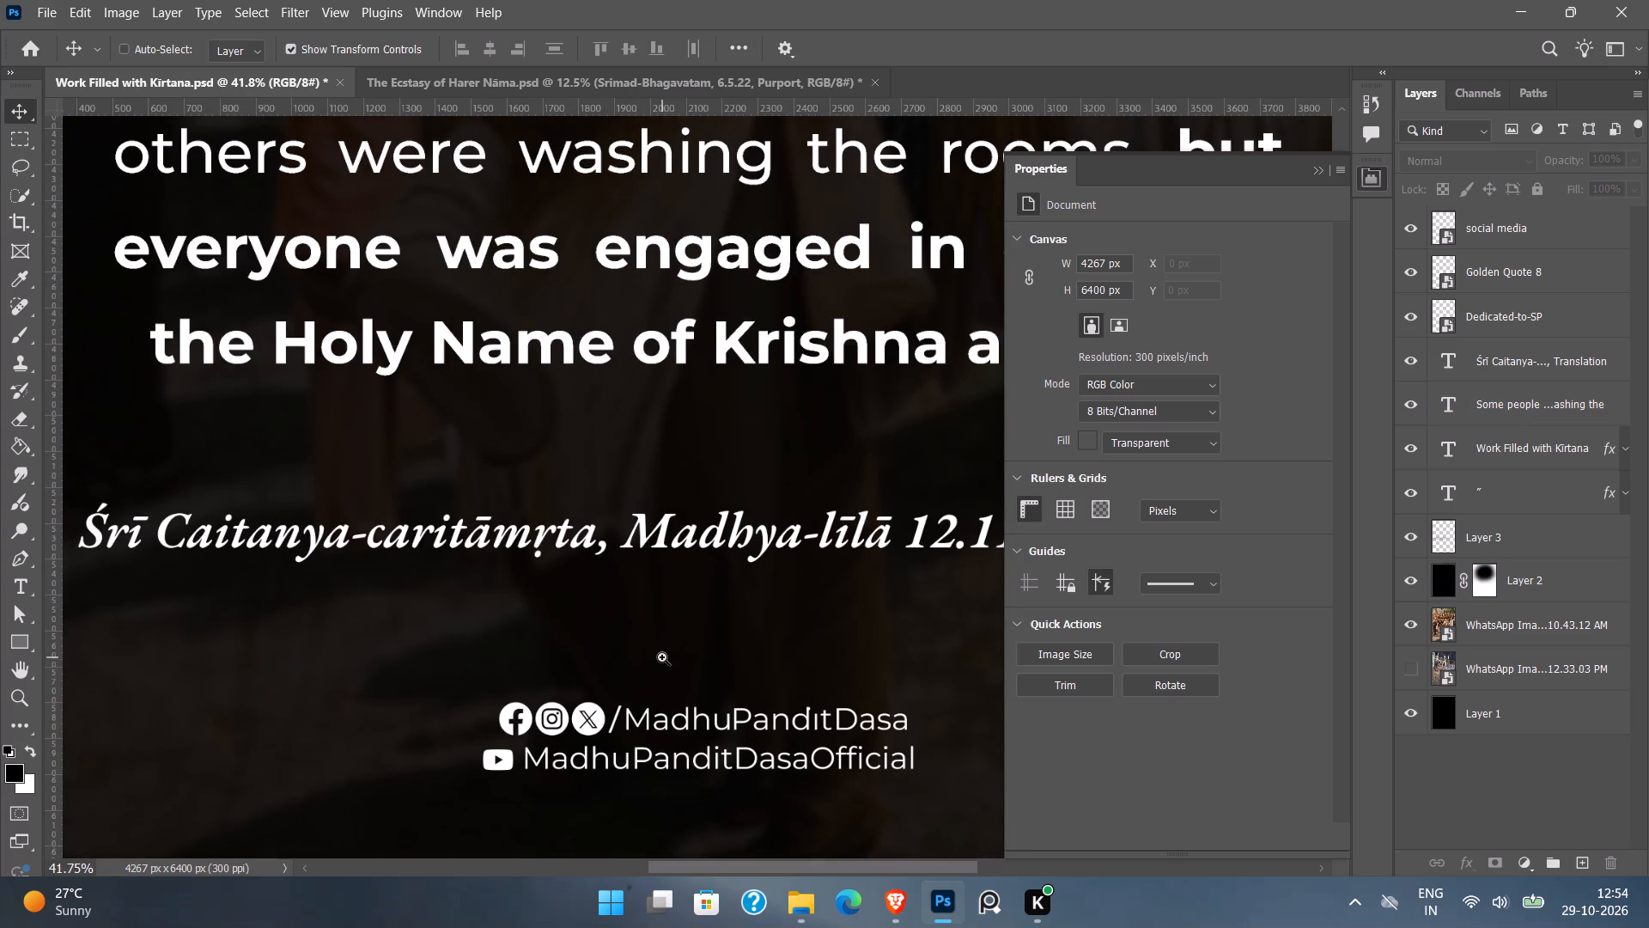
double_click(662, 657, "ctrl")
scroll(662, 657, "down", 2, "ctrl")
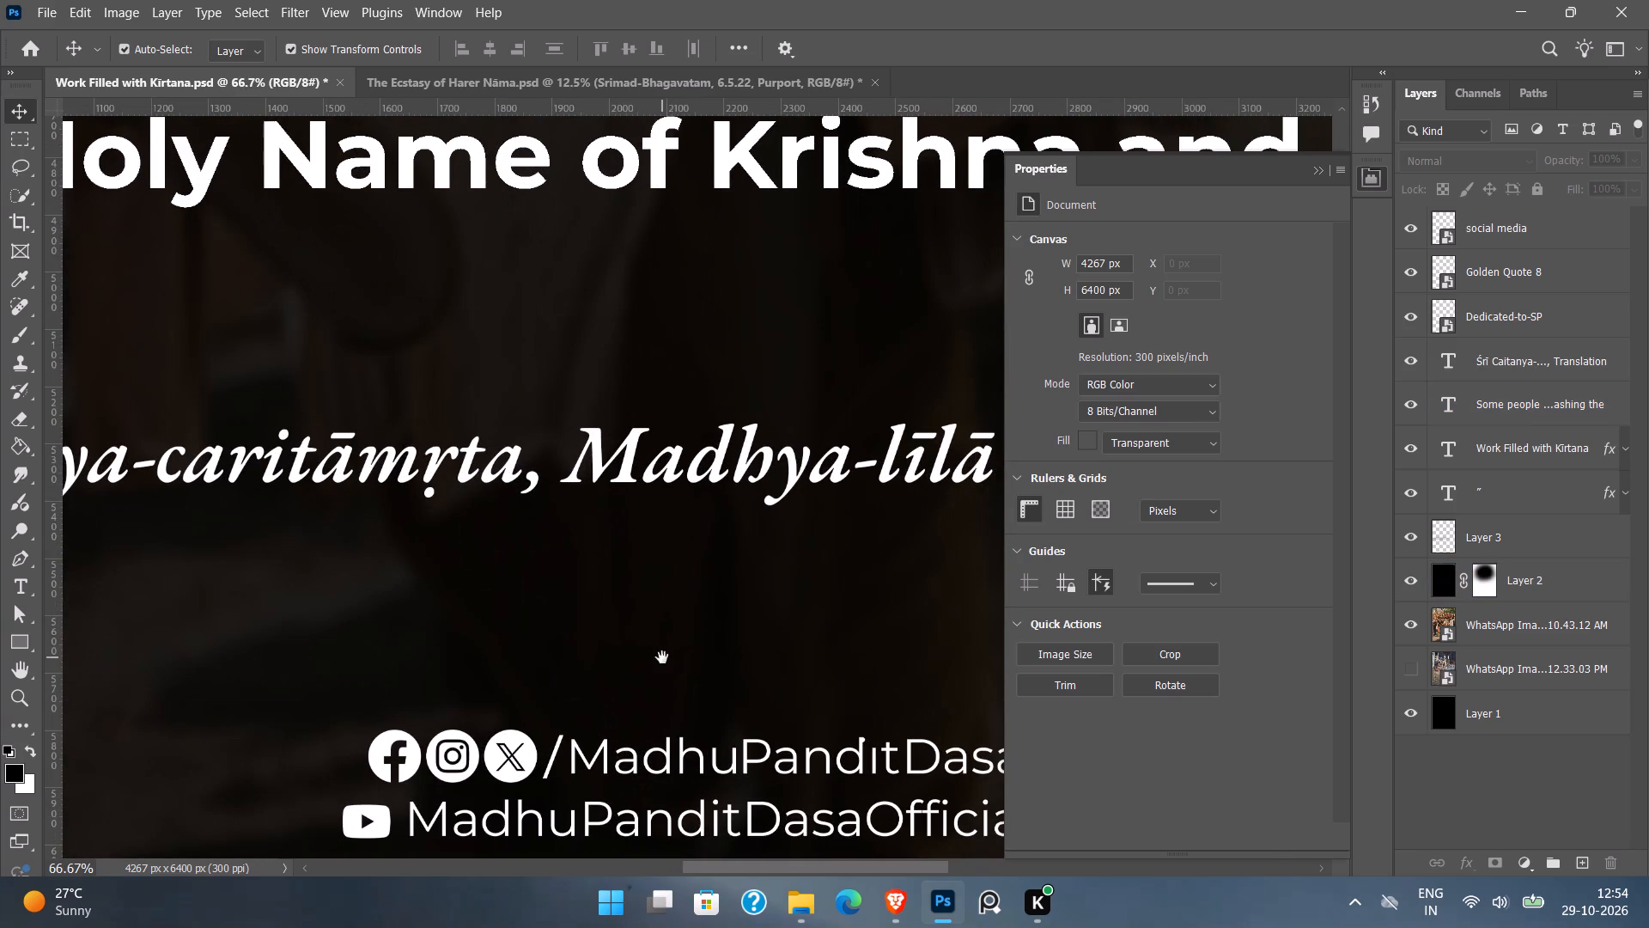
scroll(662, 657, "down", 4, "ctrl")
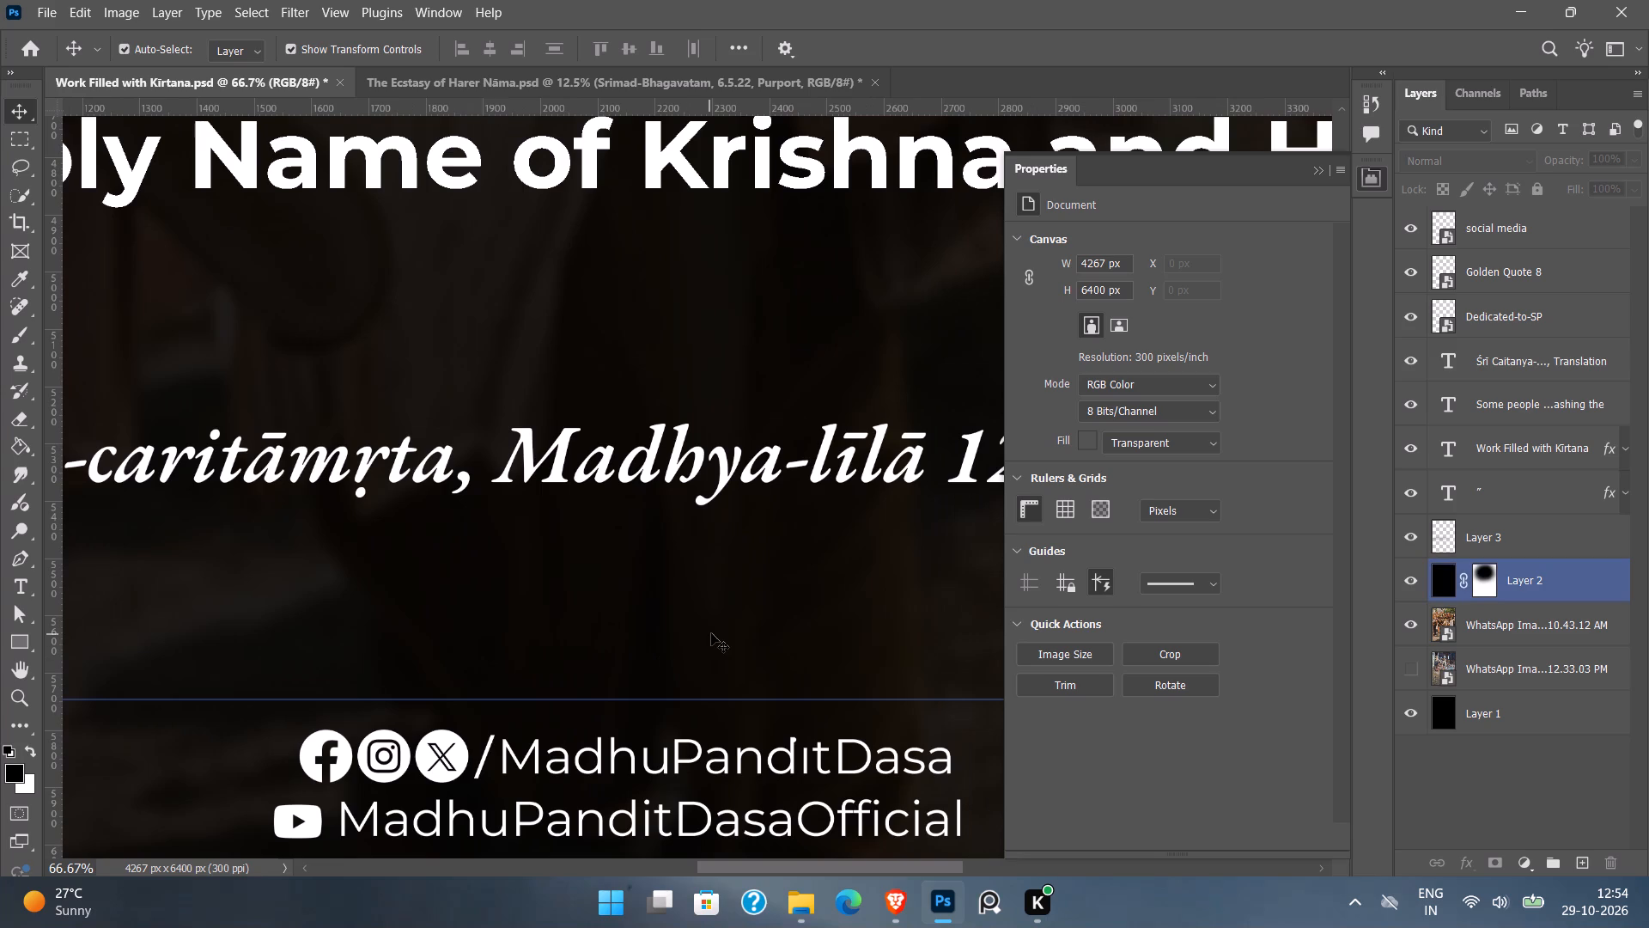
scroll(798, 601, "down", 8, "ctrl")
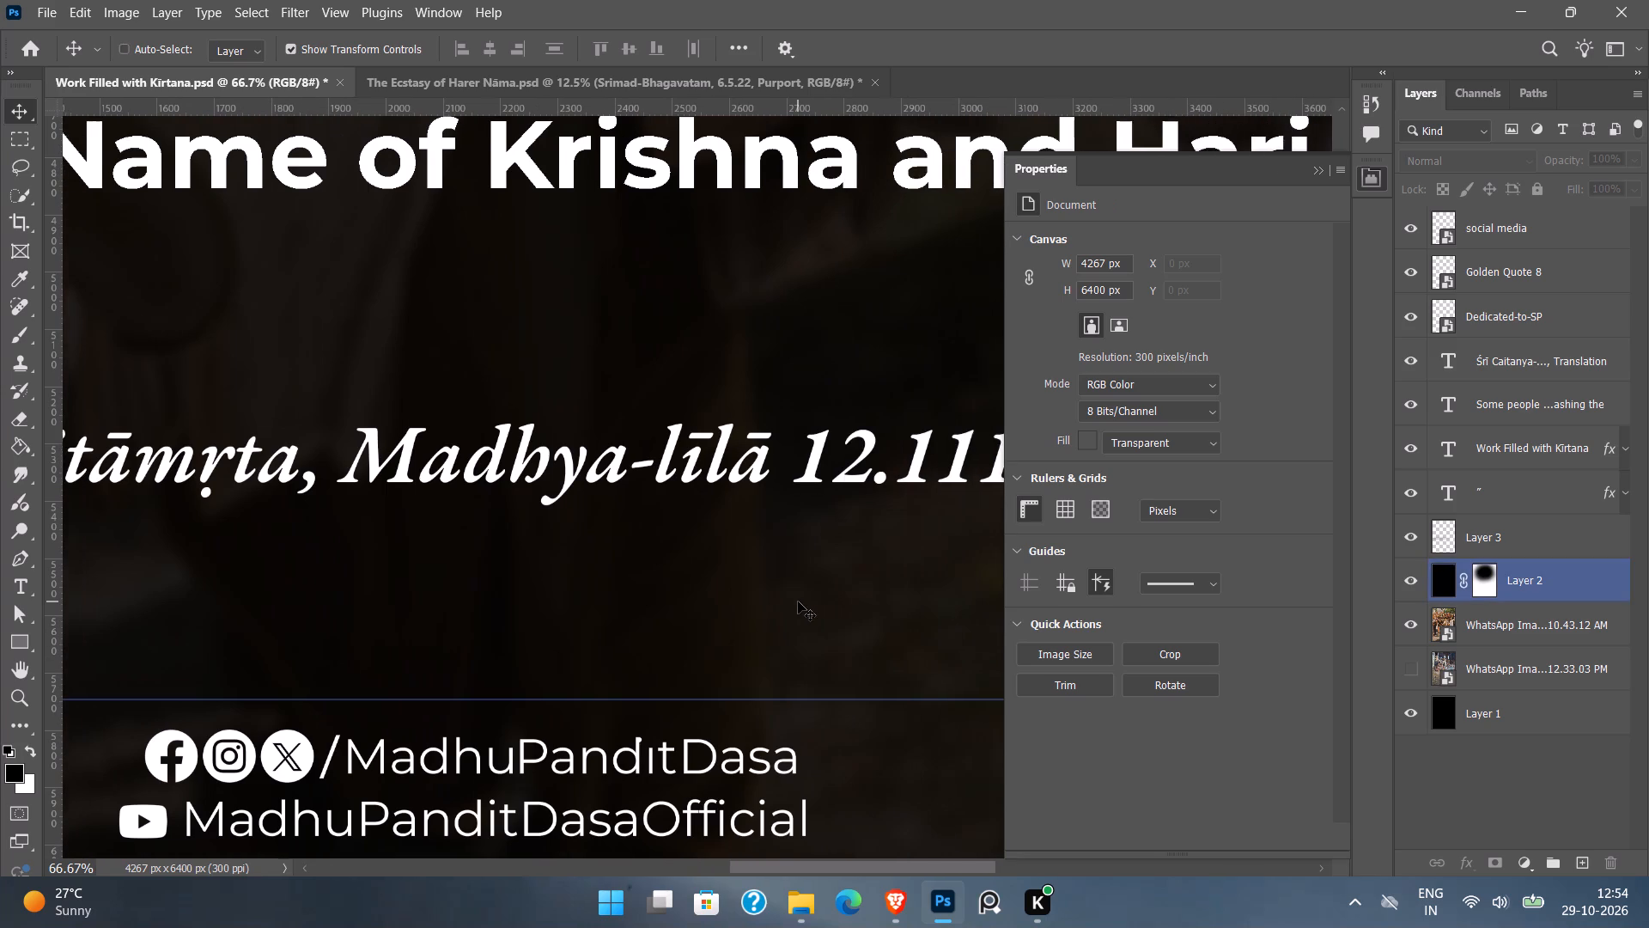
scroll(798, 601, "down", 3, "ctrl")
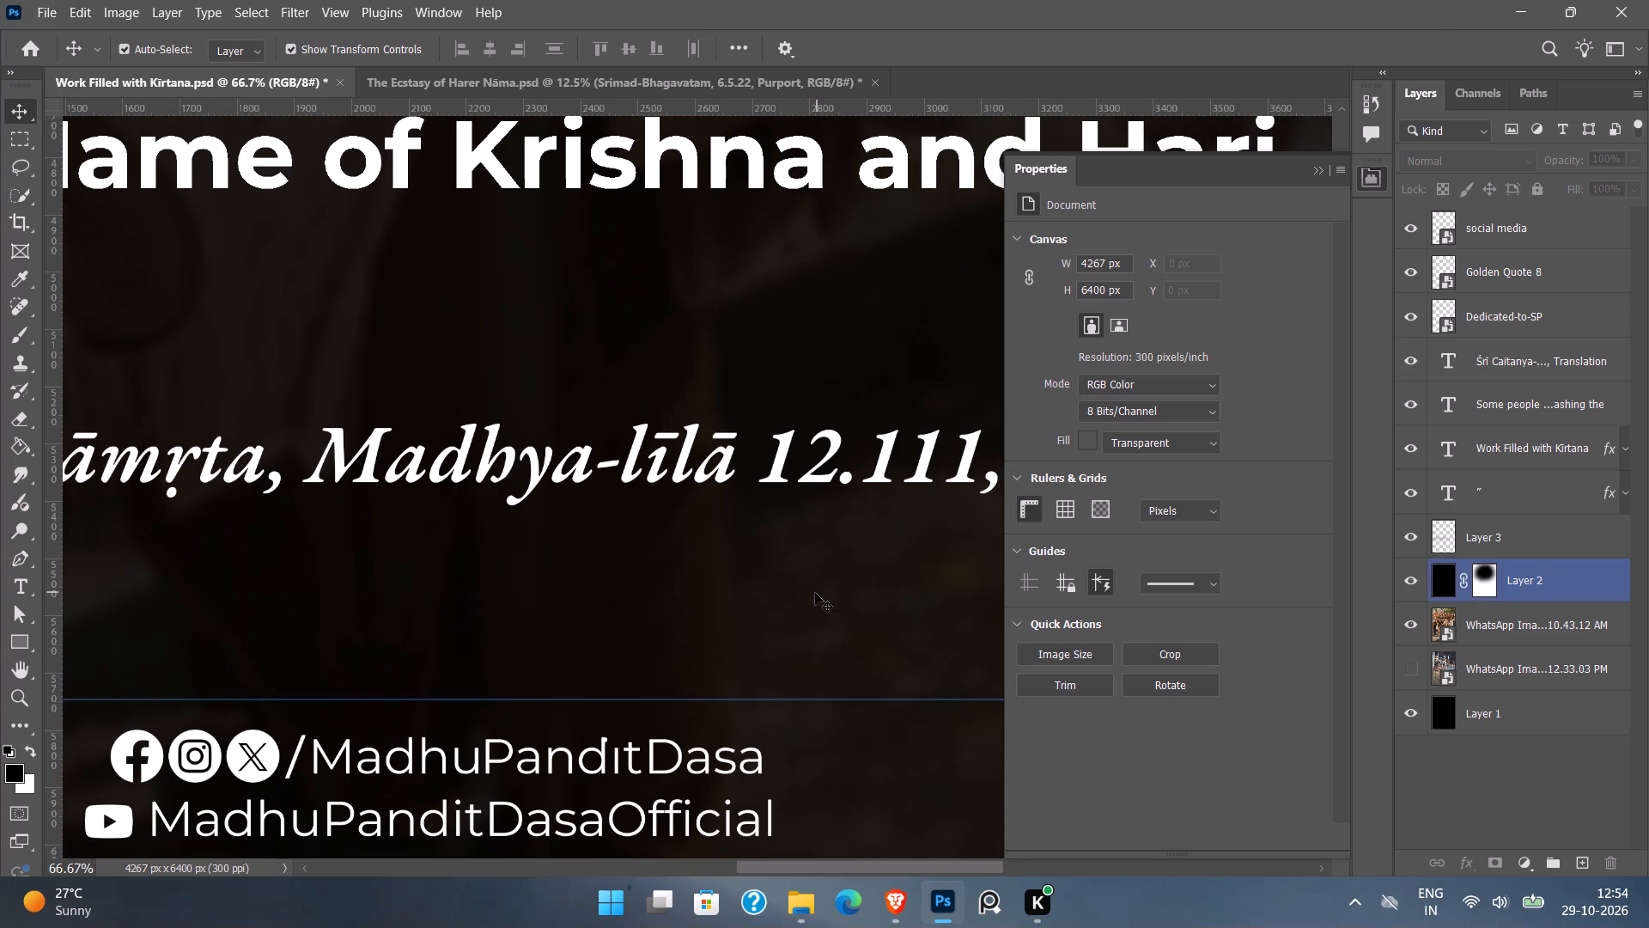
left_click(776, 580)
key("ctrl+space")
key("ctrl+space")
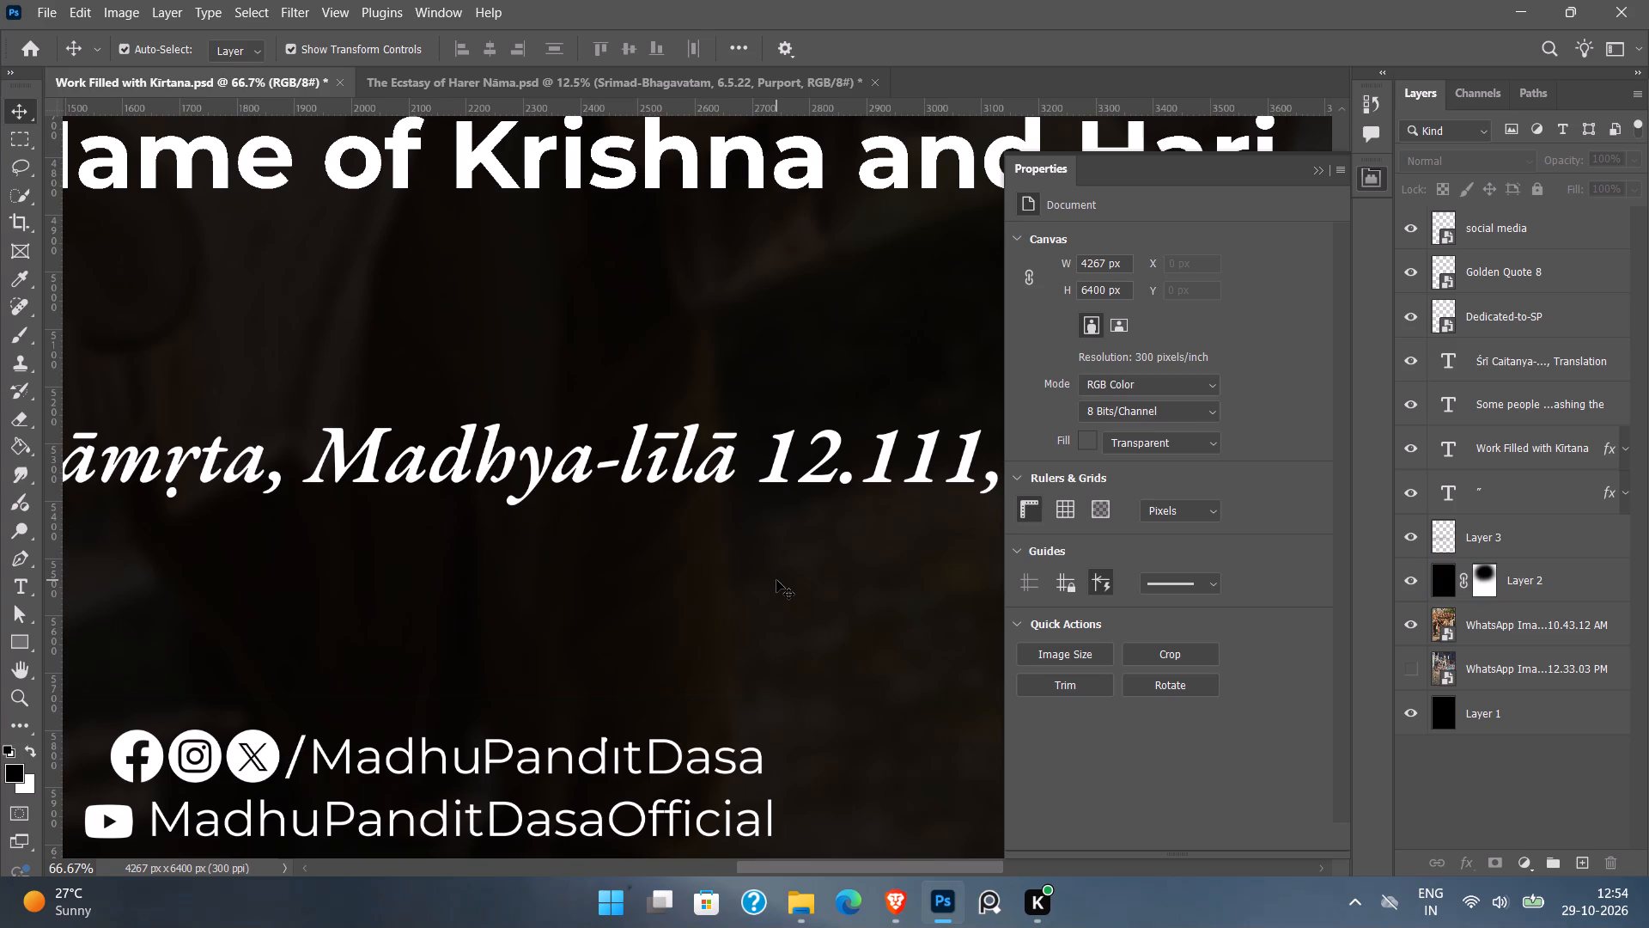
key("super+space")
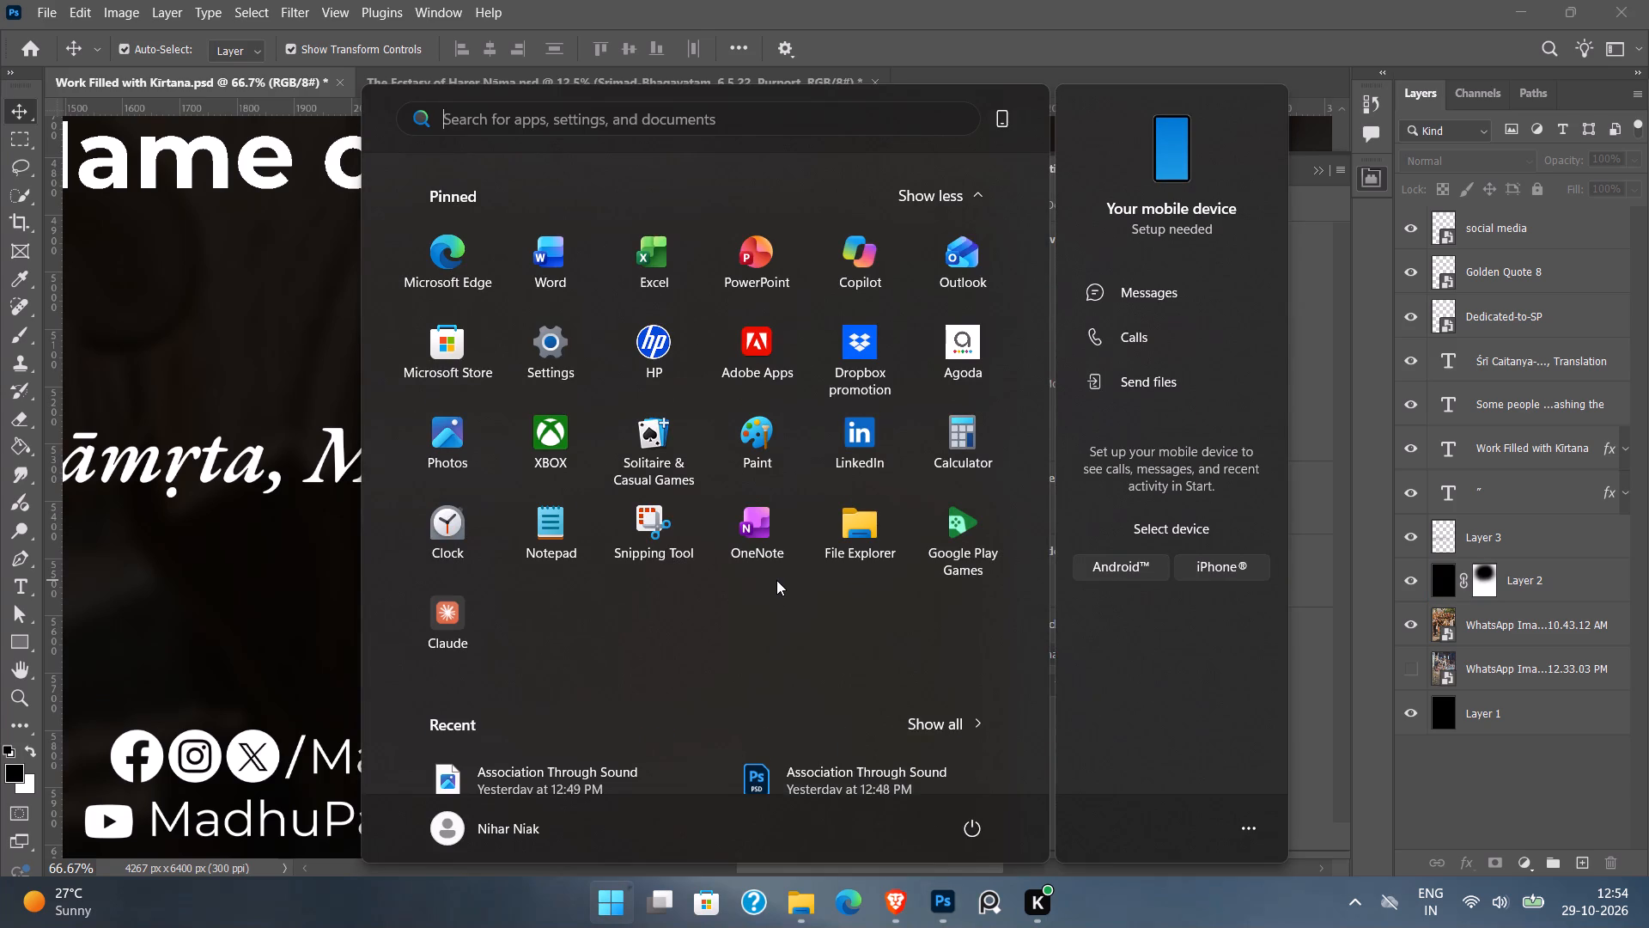
key("space")
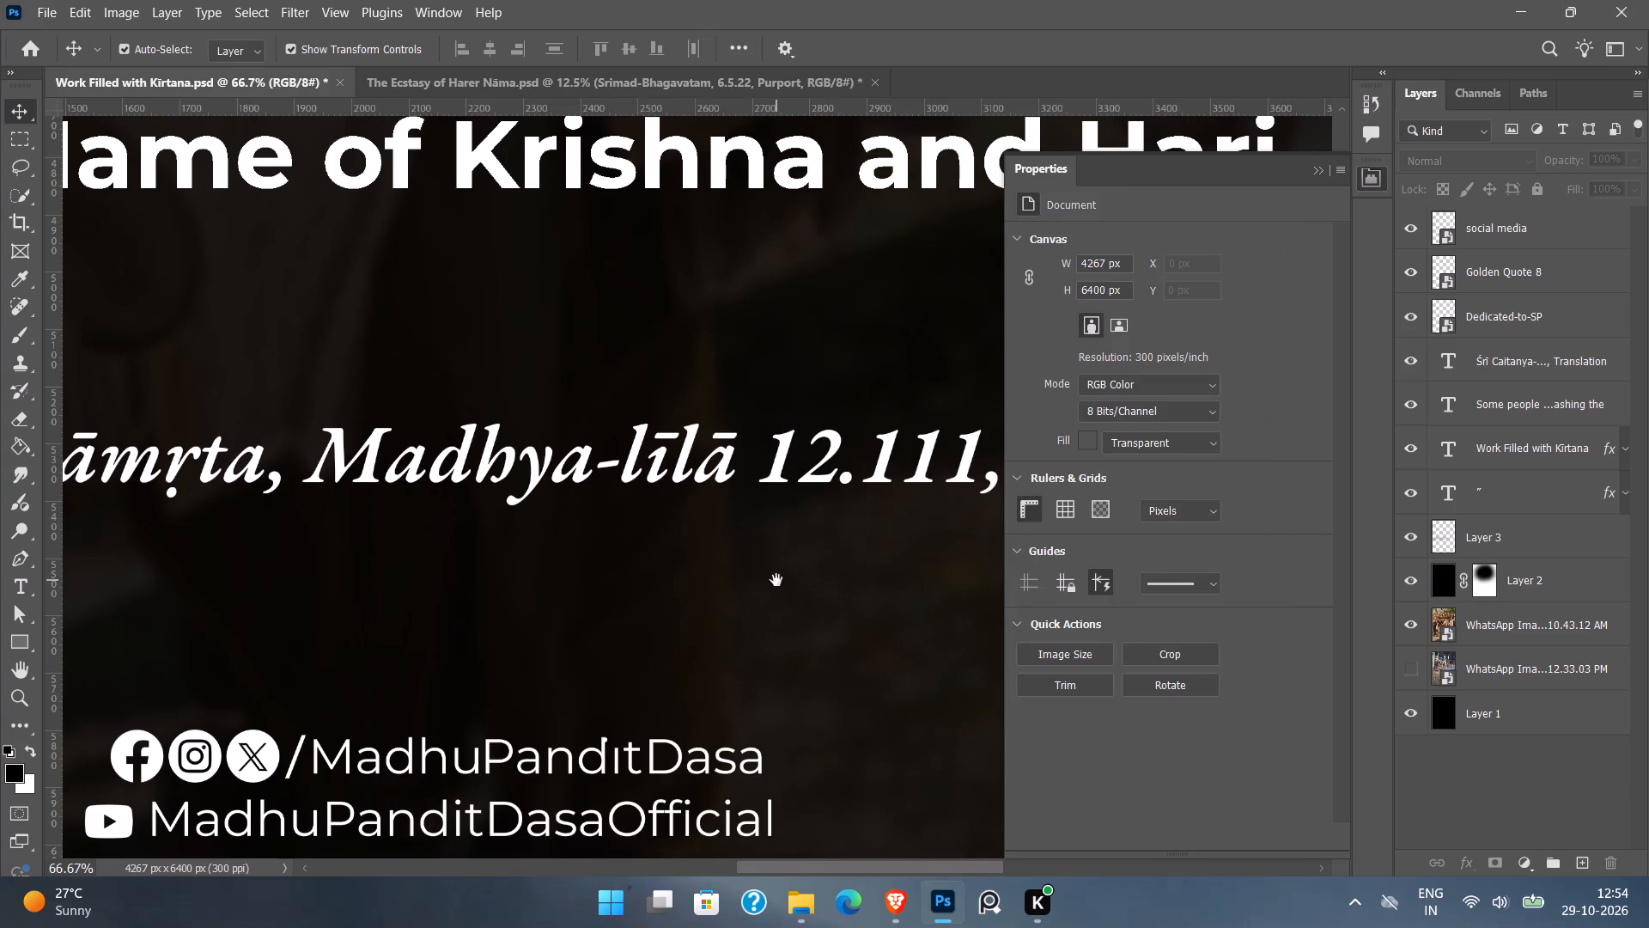
key("space")
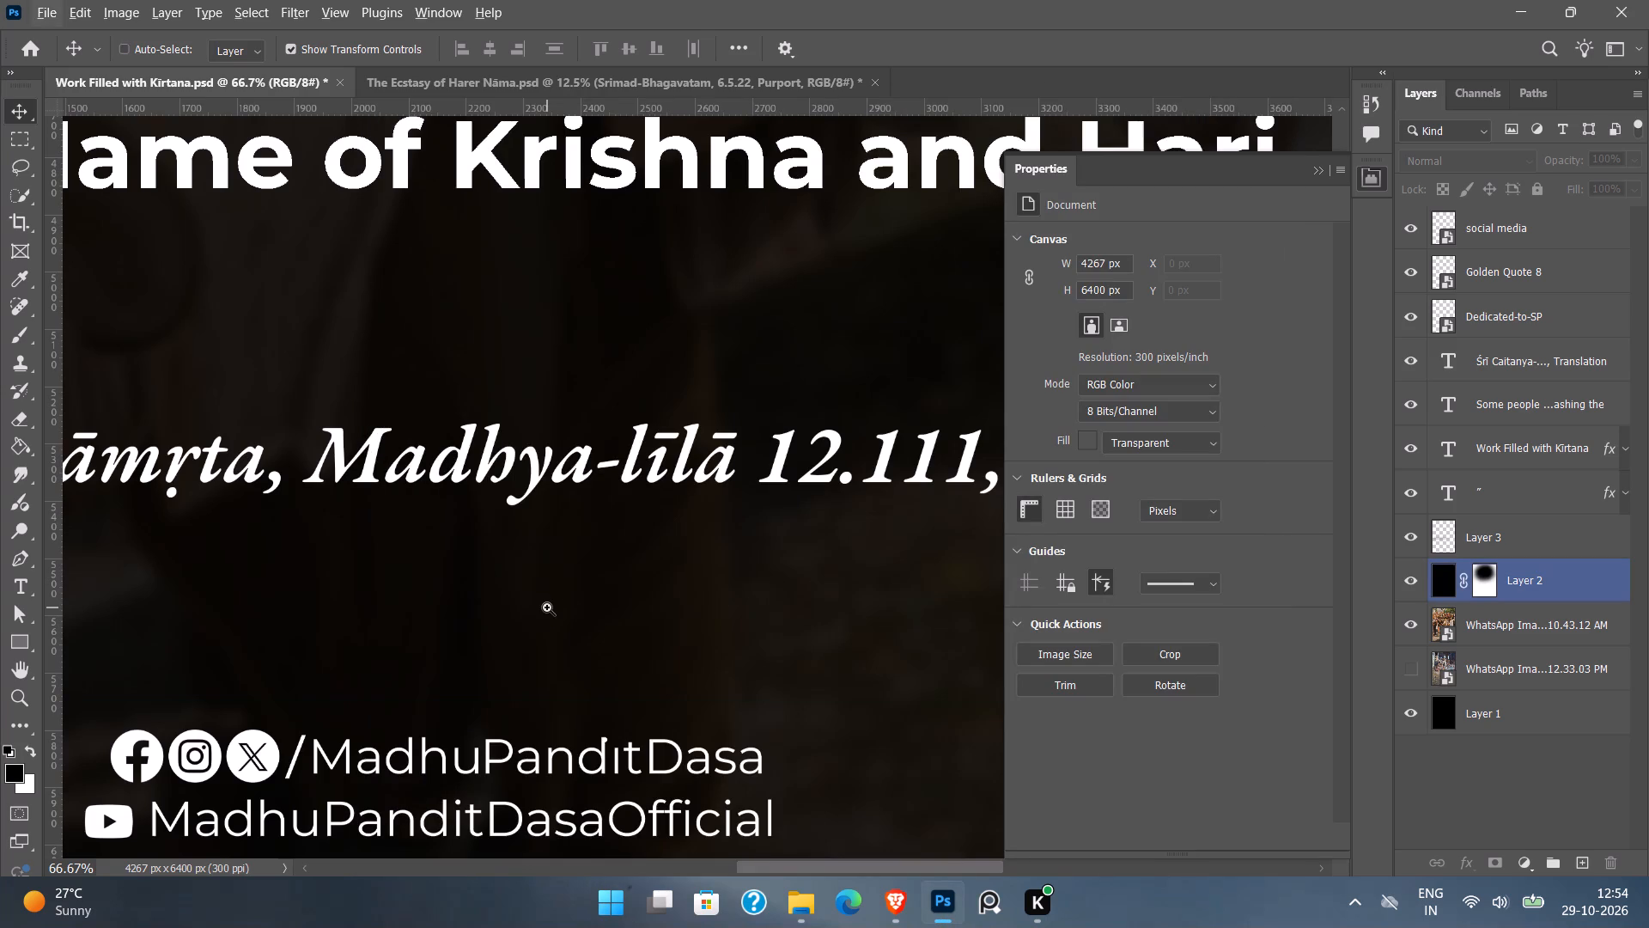
left_click(547, 607, "ctrl")
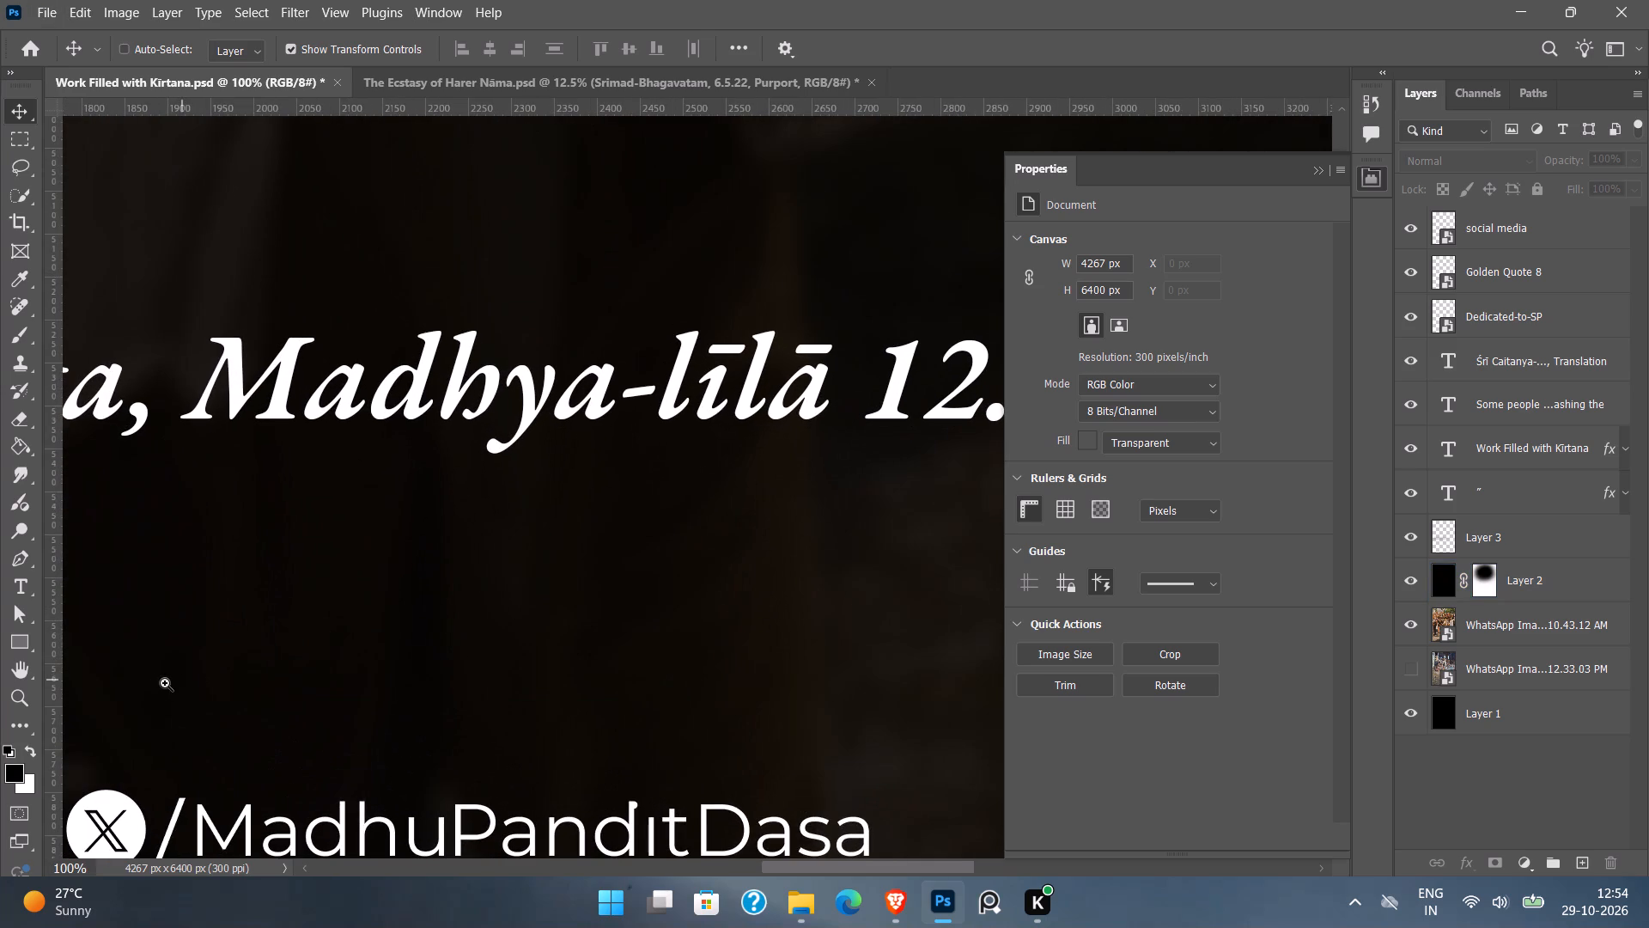
left_click(21, 705)
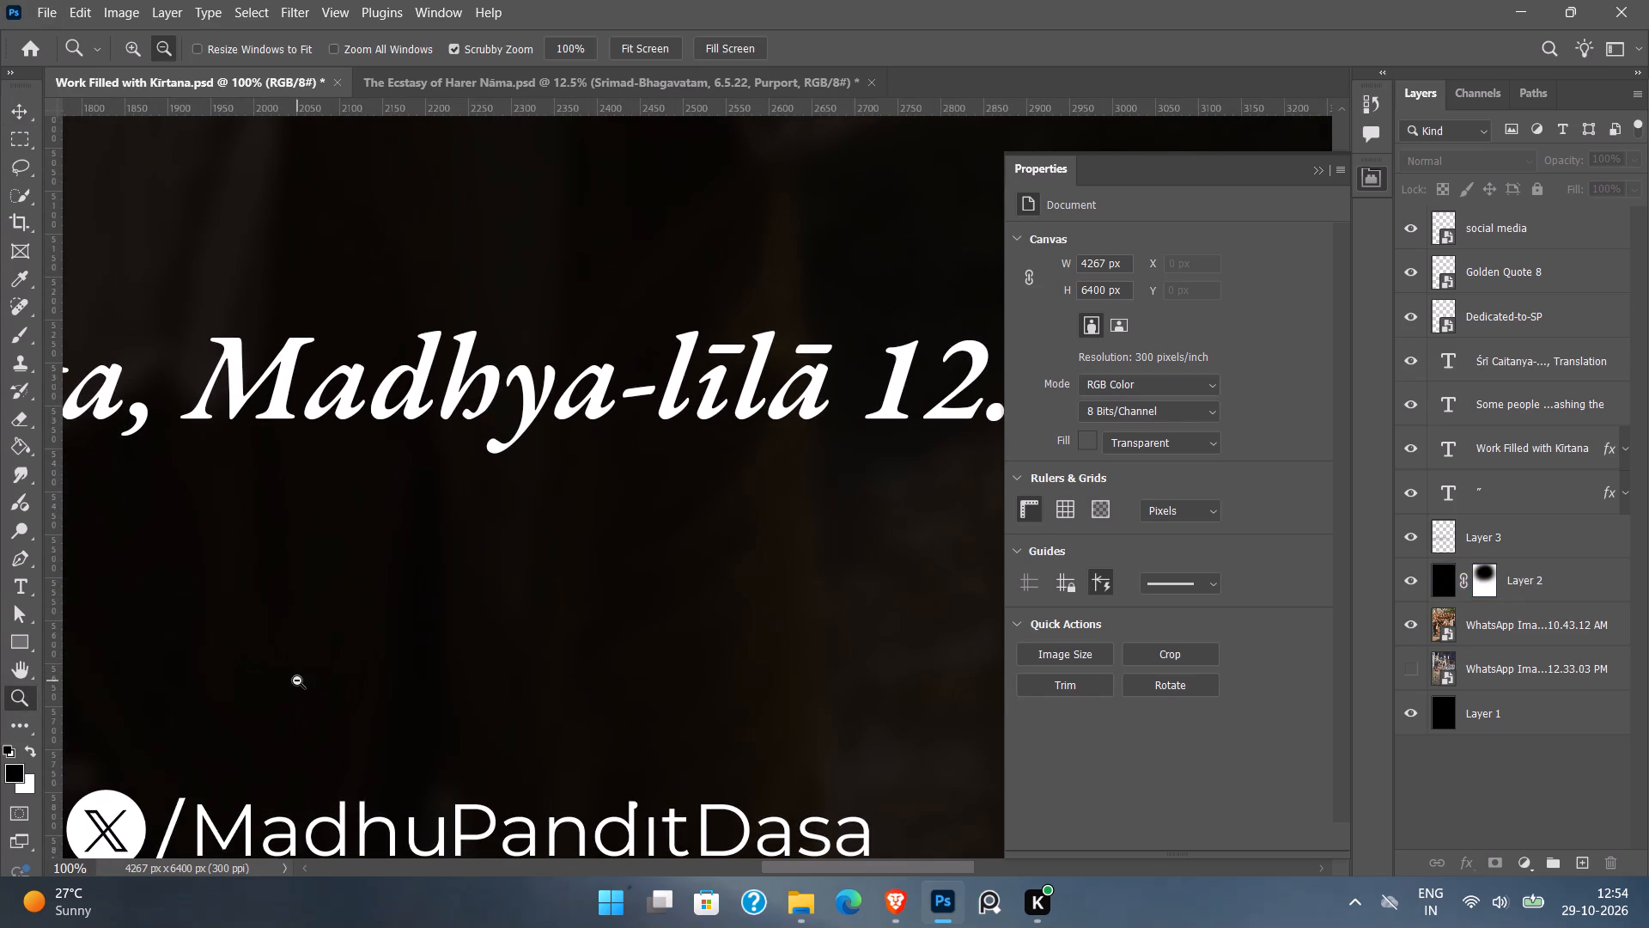
left_click(297, 681)
triple_click(297, 681)
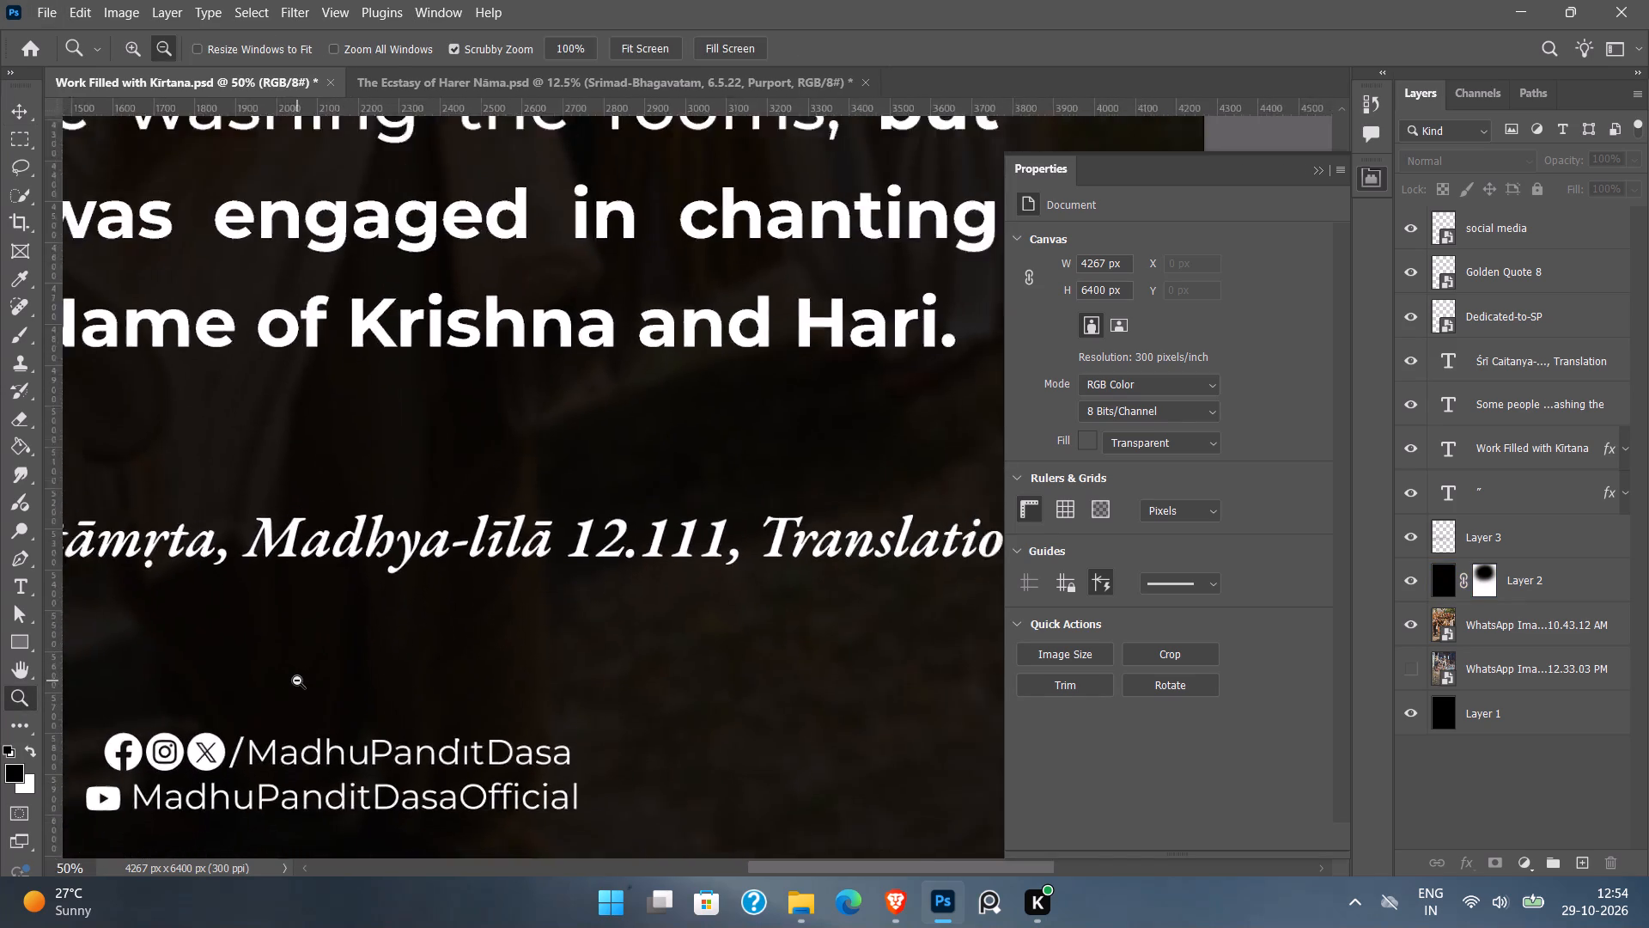
triple_click(297, 681)
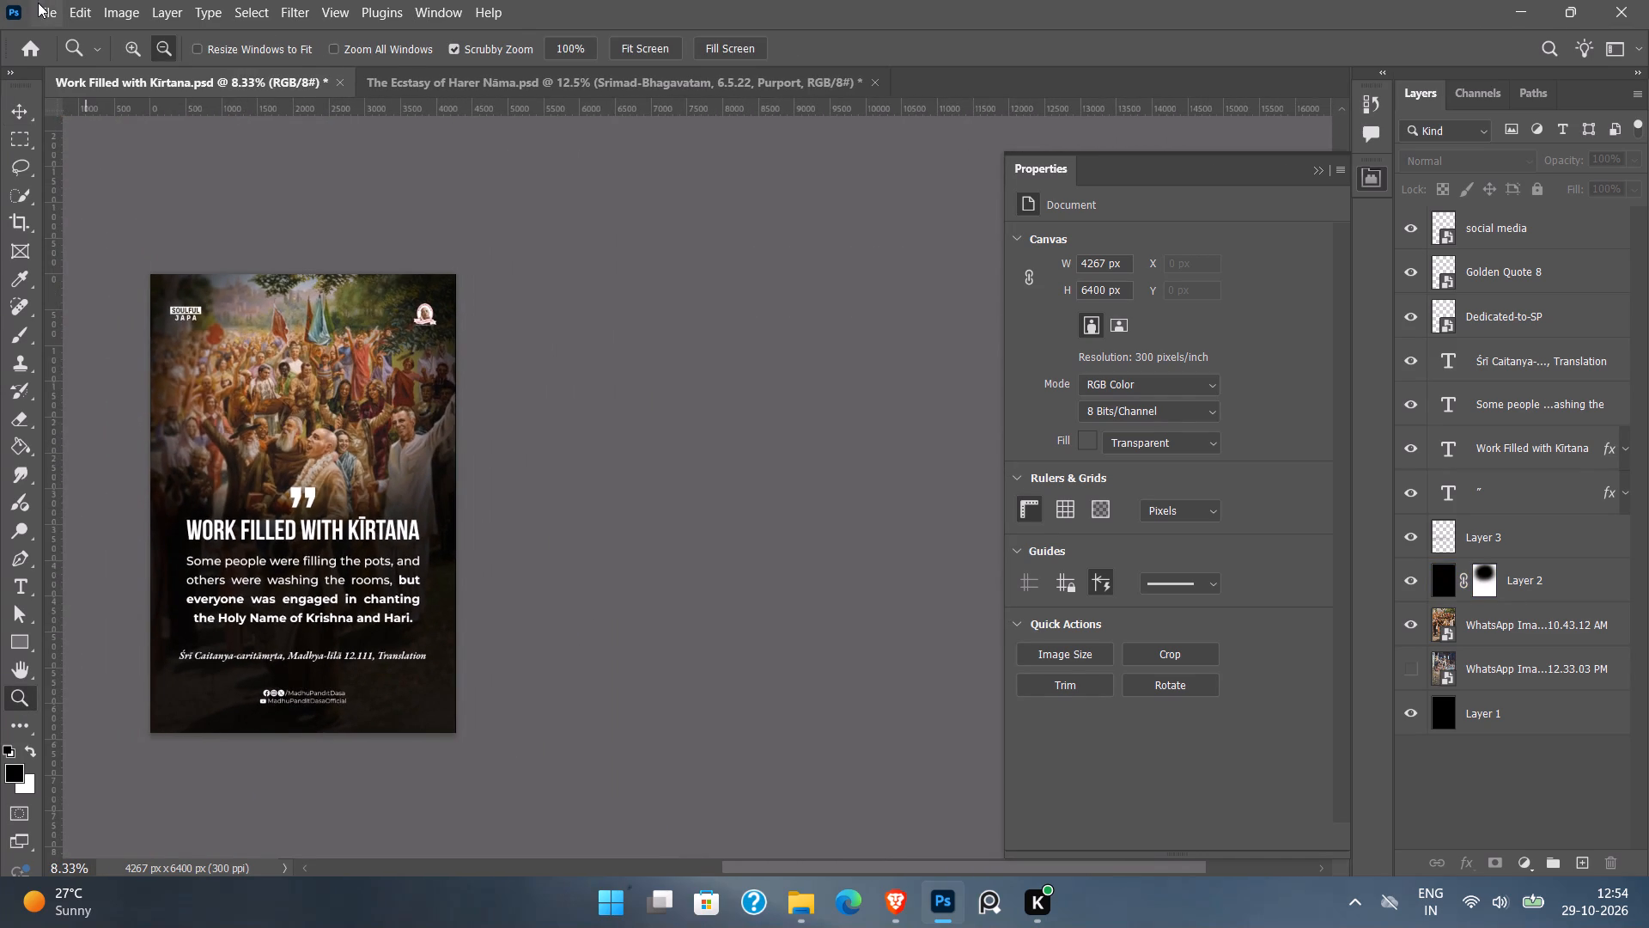
Export the poster as a 4267 x 6400 px JPG over the existing Work Filled with Kīrtana 1 file in the Office folder.
left_click(43, 6)
left_click(178, 339)
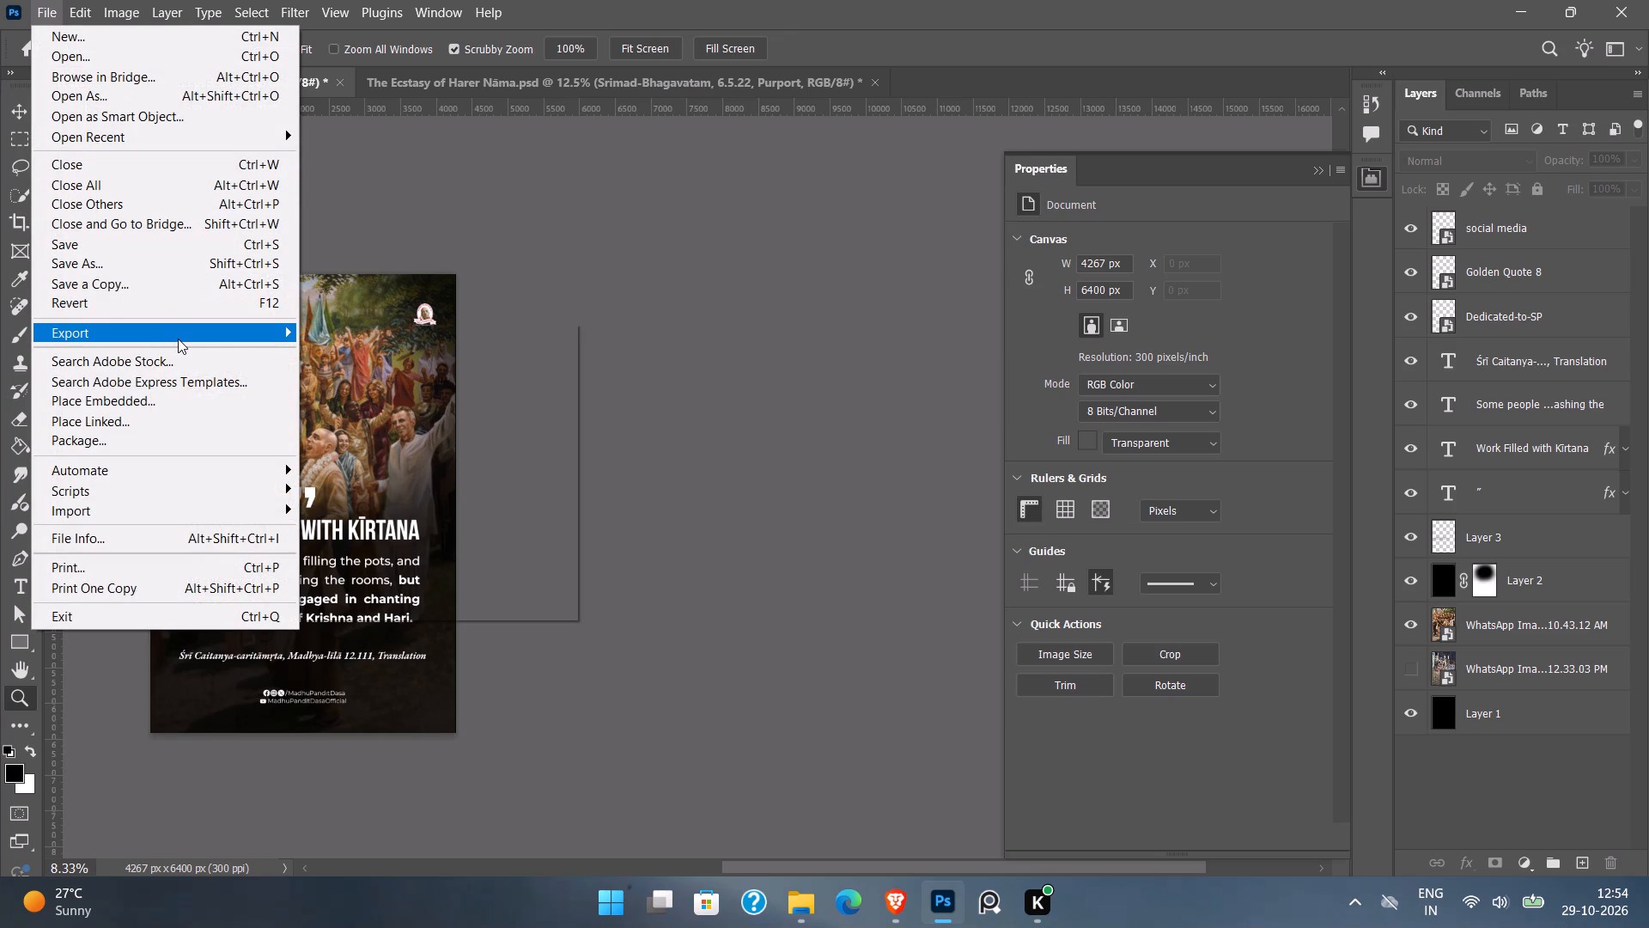
left_click(386, 353)
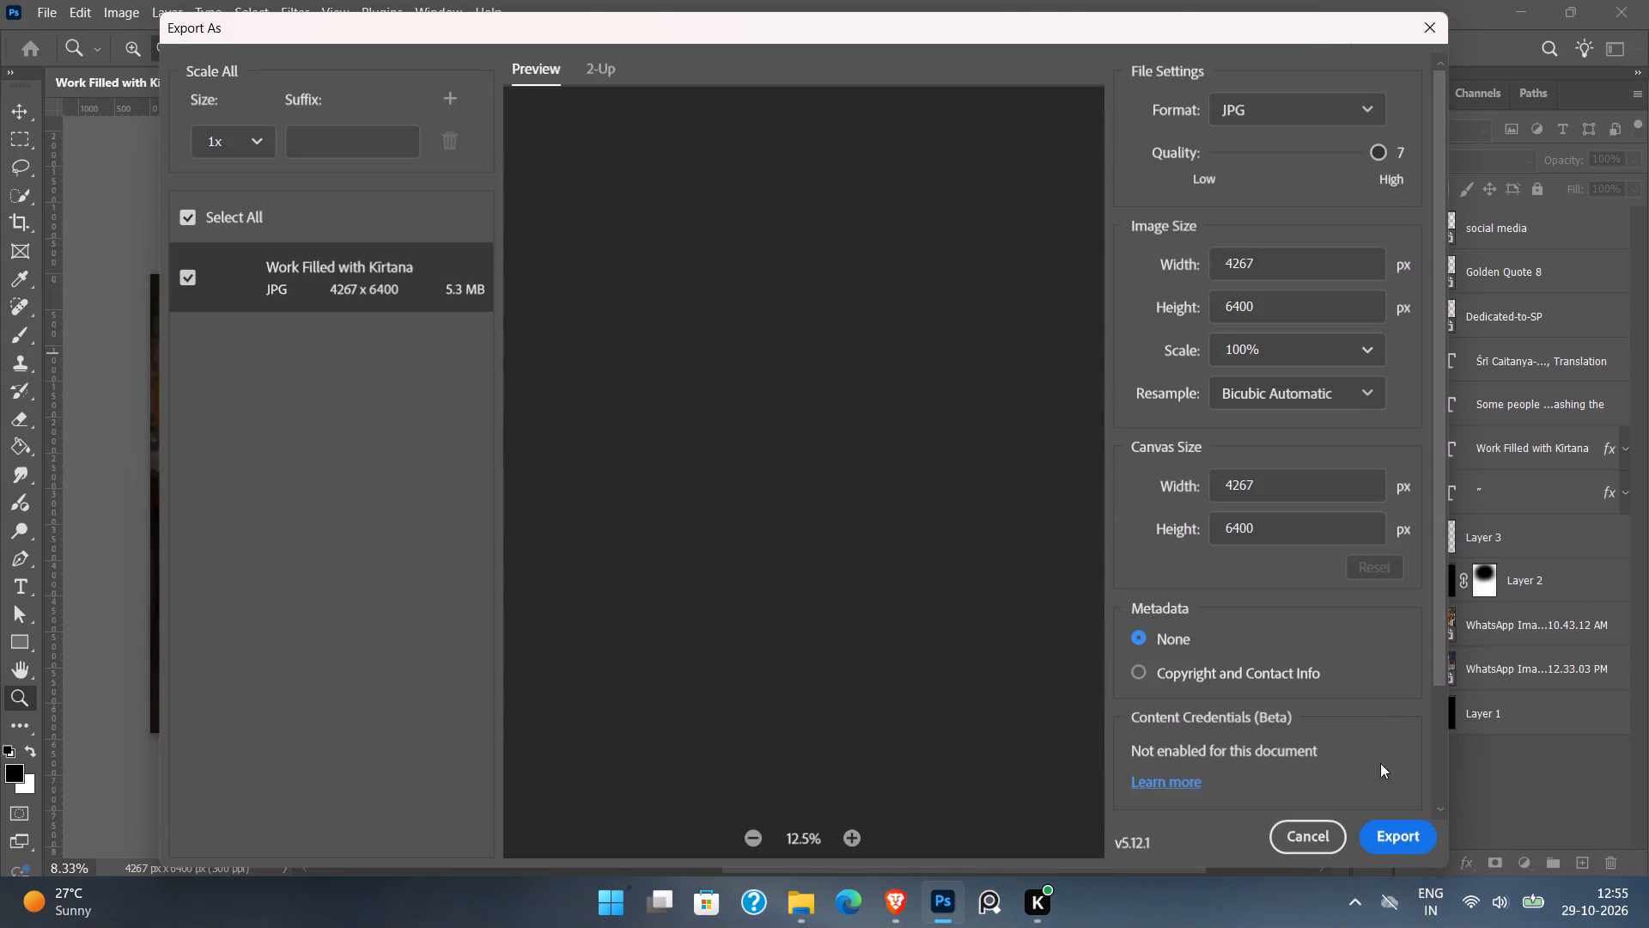
left_click(1384, 827)
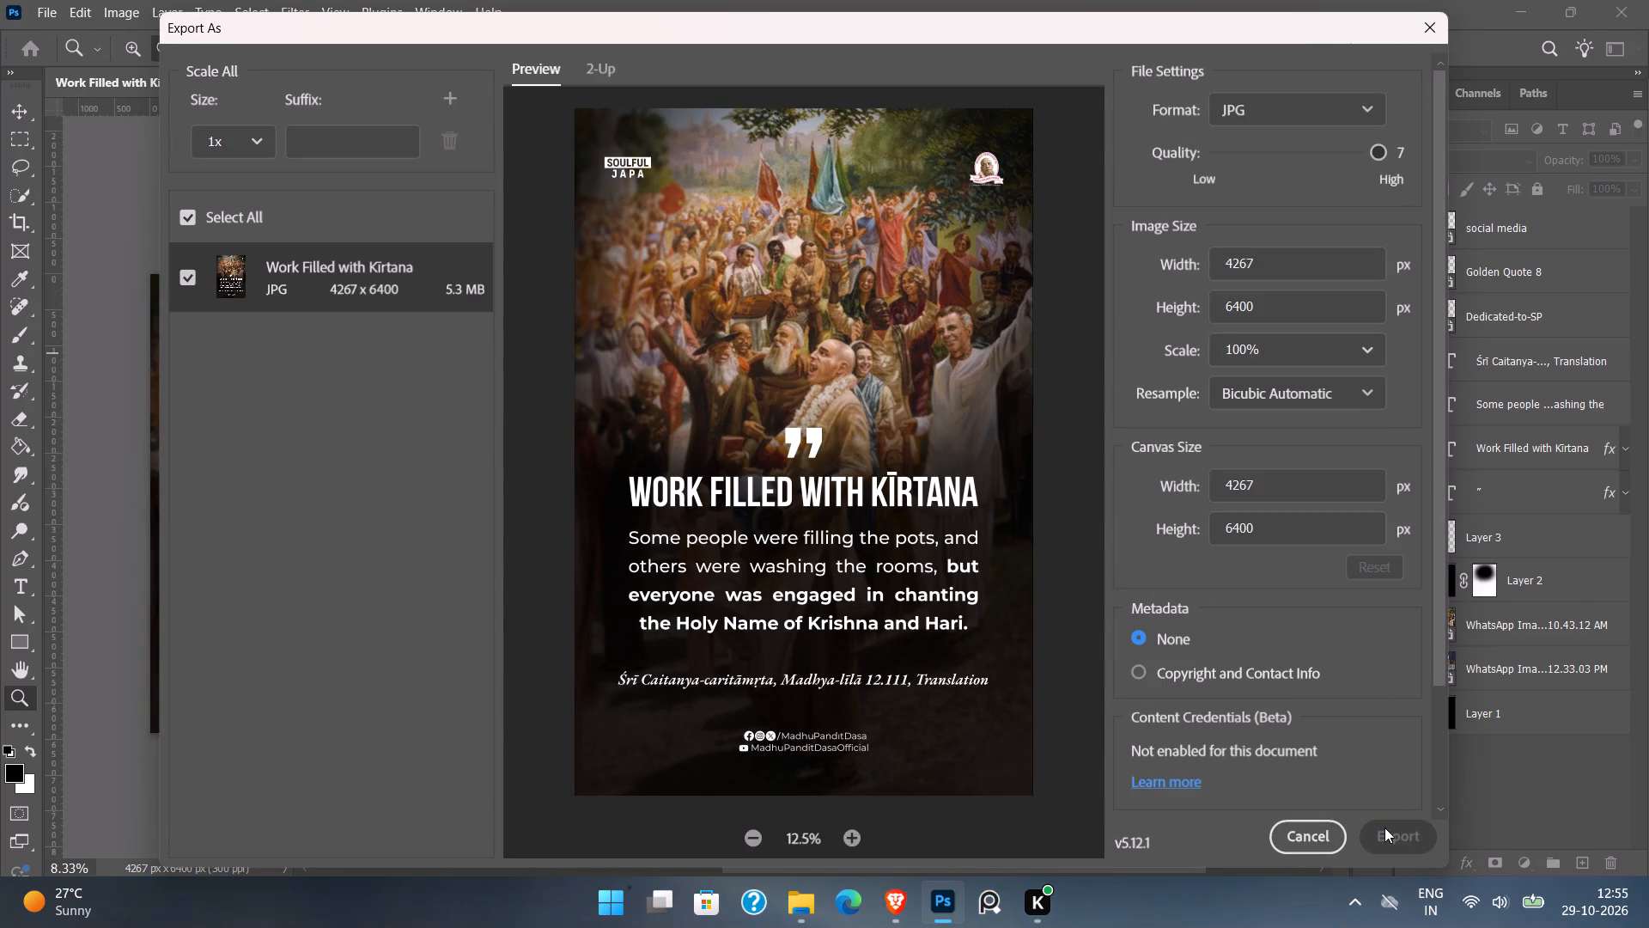
scroll(797, 269, "down", 5)
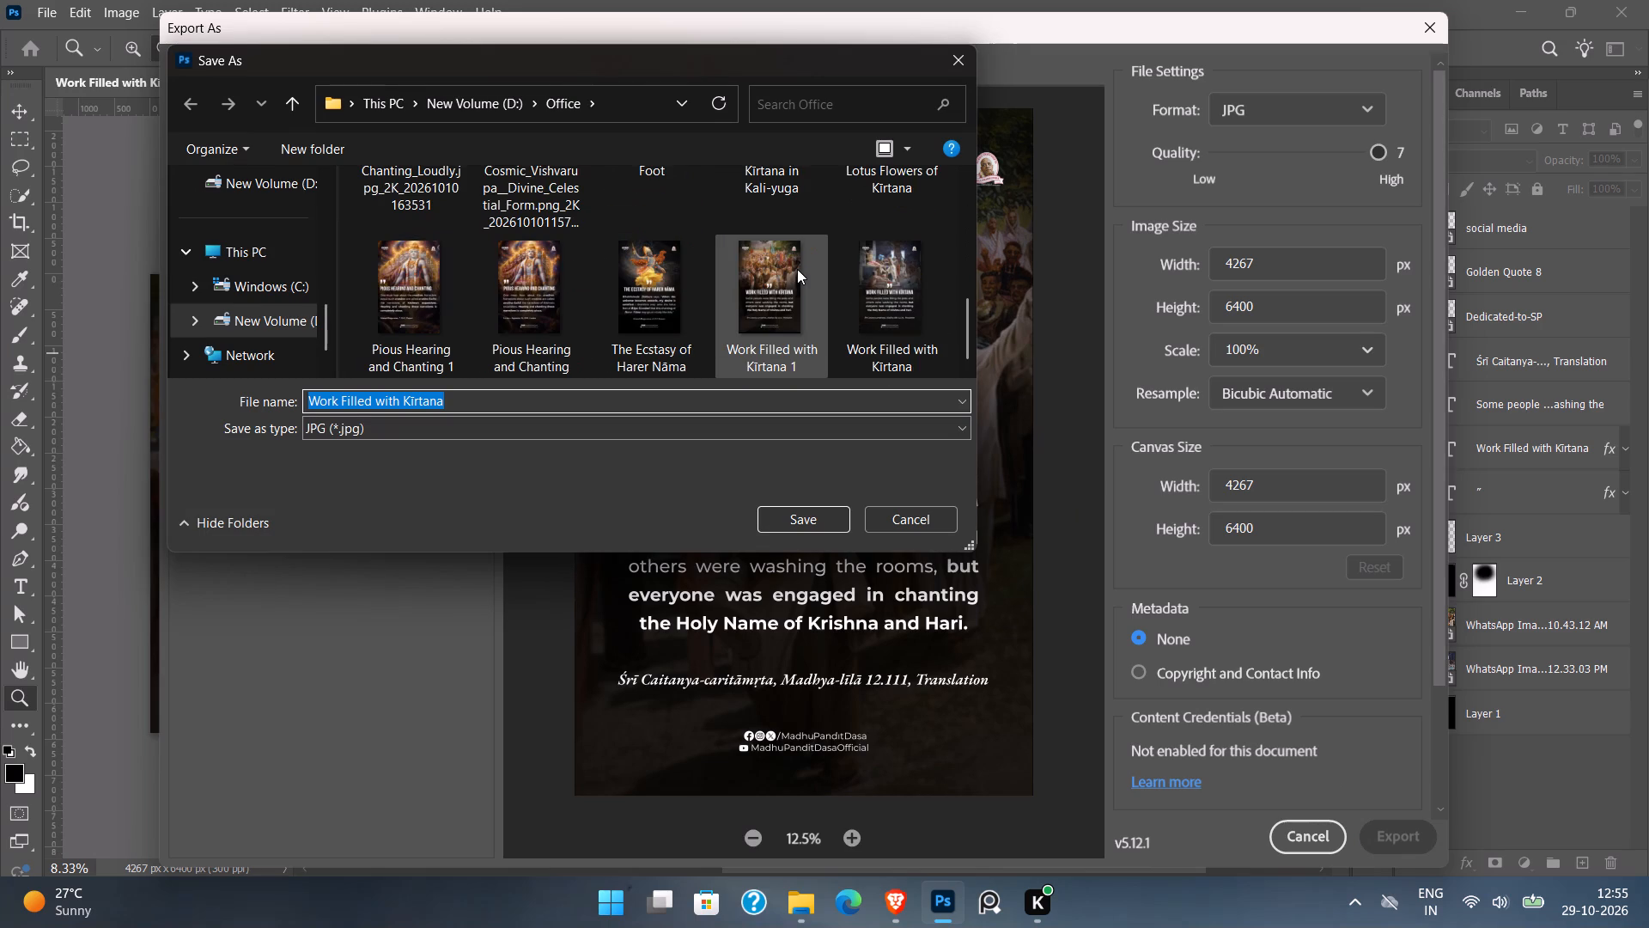
left_click(738, 310)
left_click(798, 510)
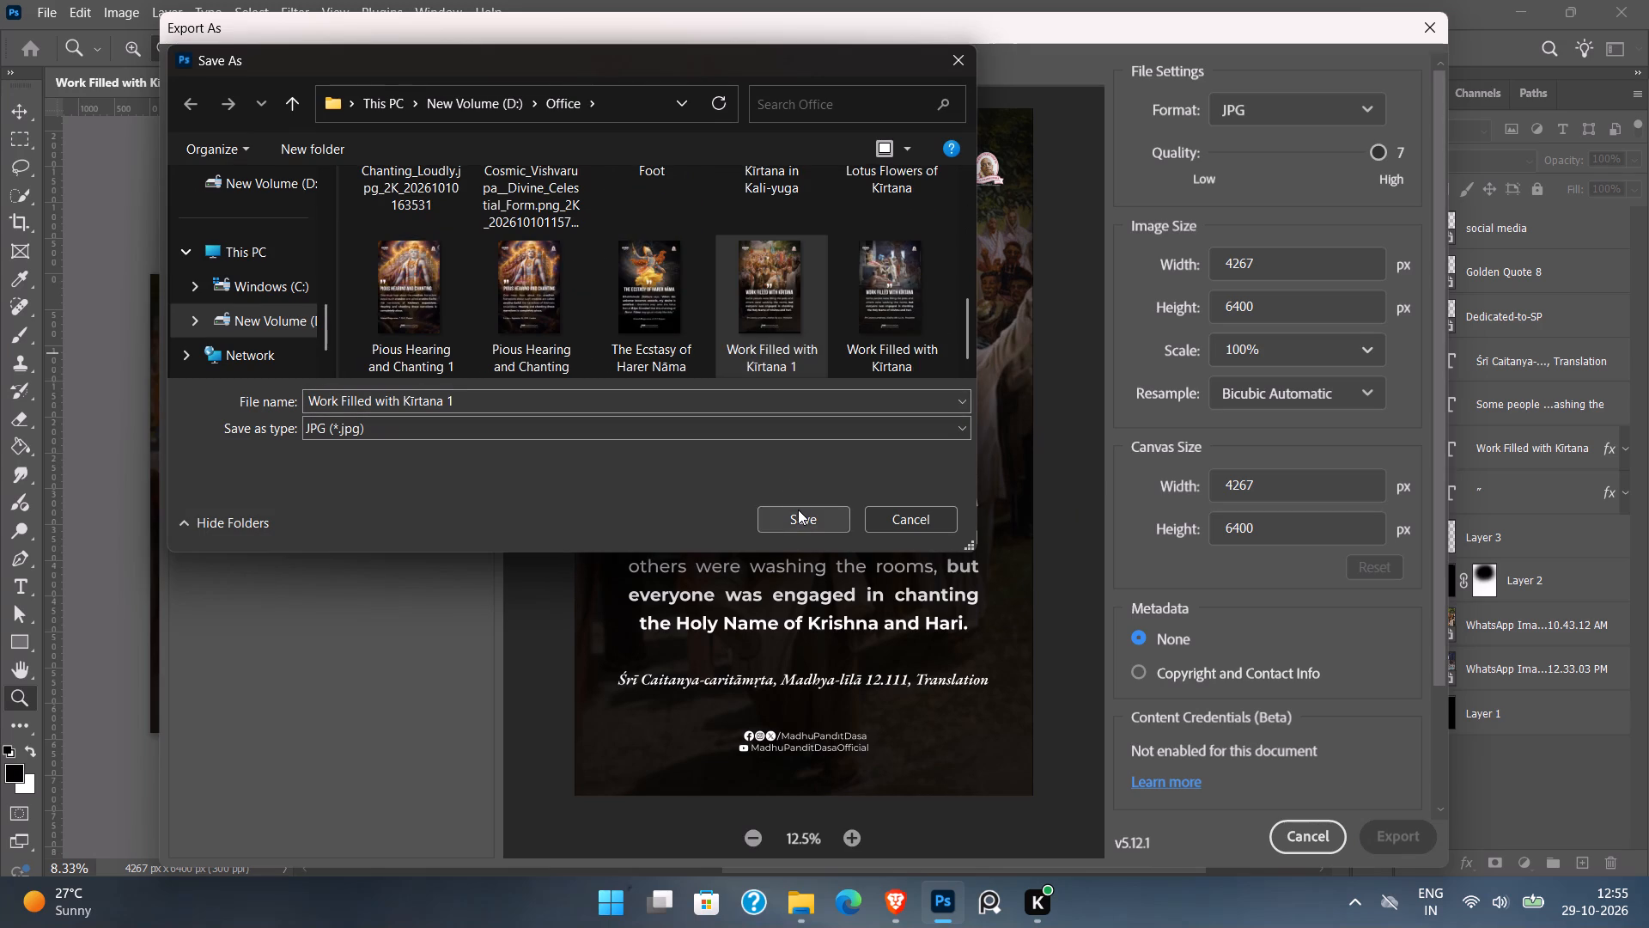
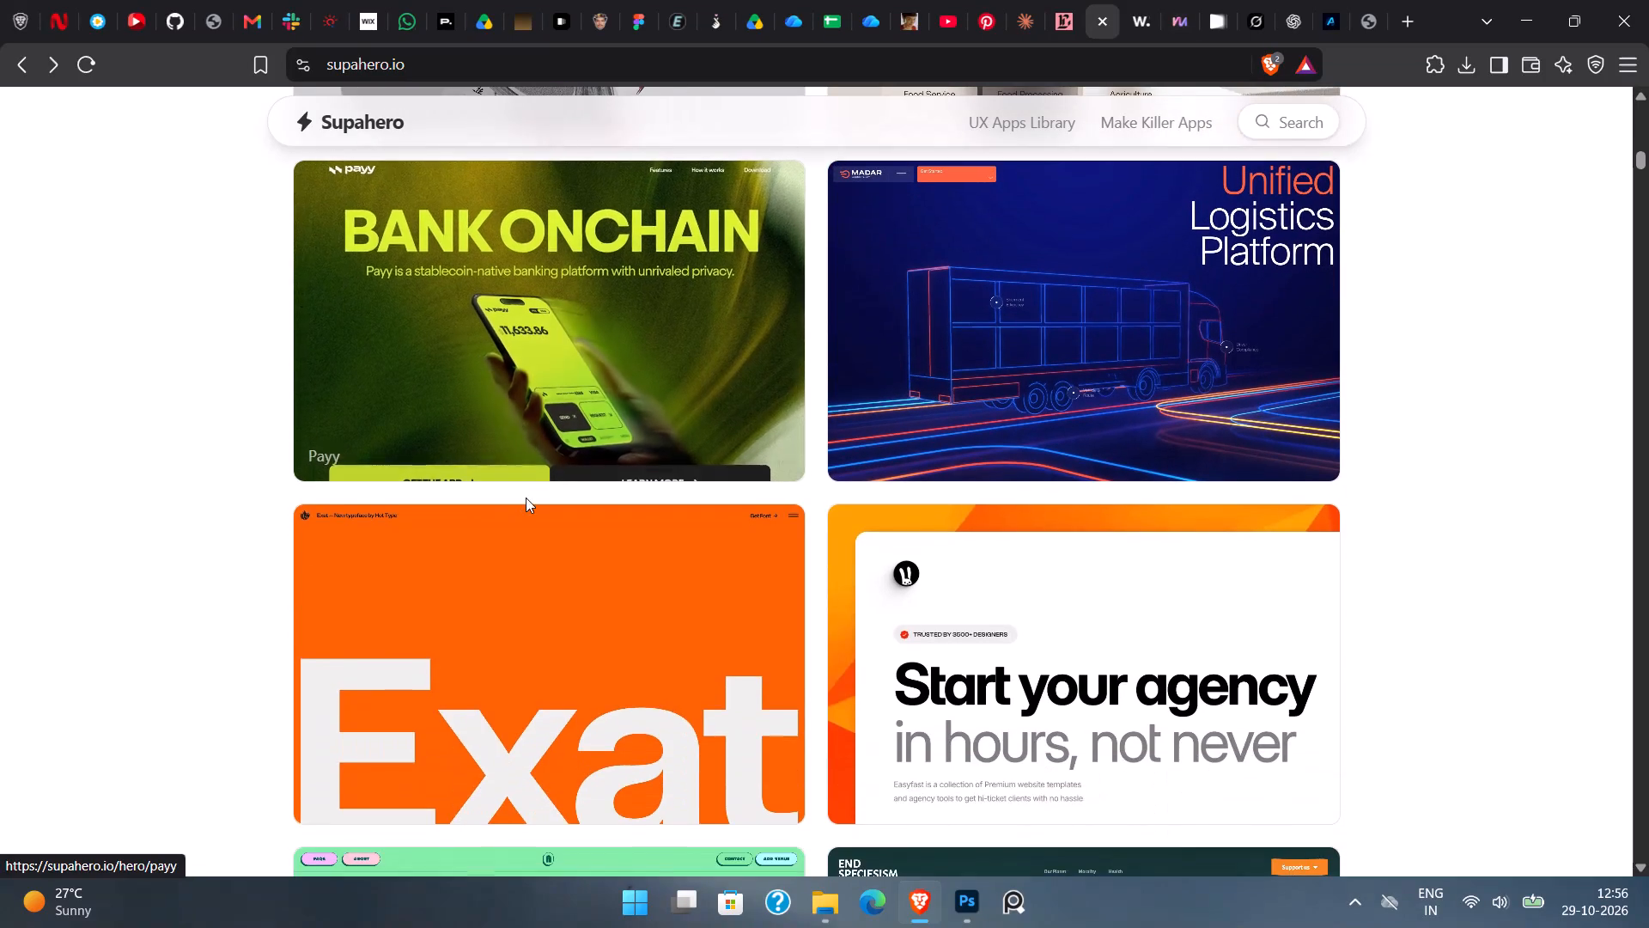
Browse the website hero section examples in the Supahero library.
scroll(534, 642, "down", 5)
scroll(909, 588, "down", 2)
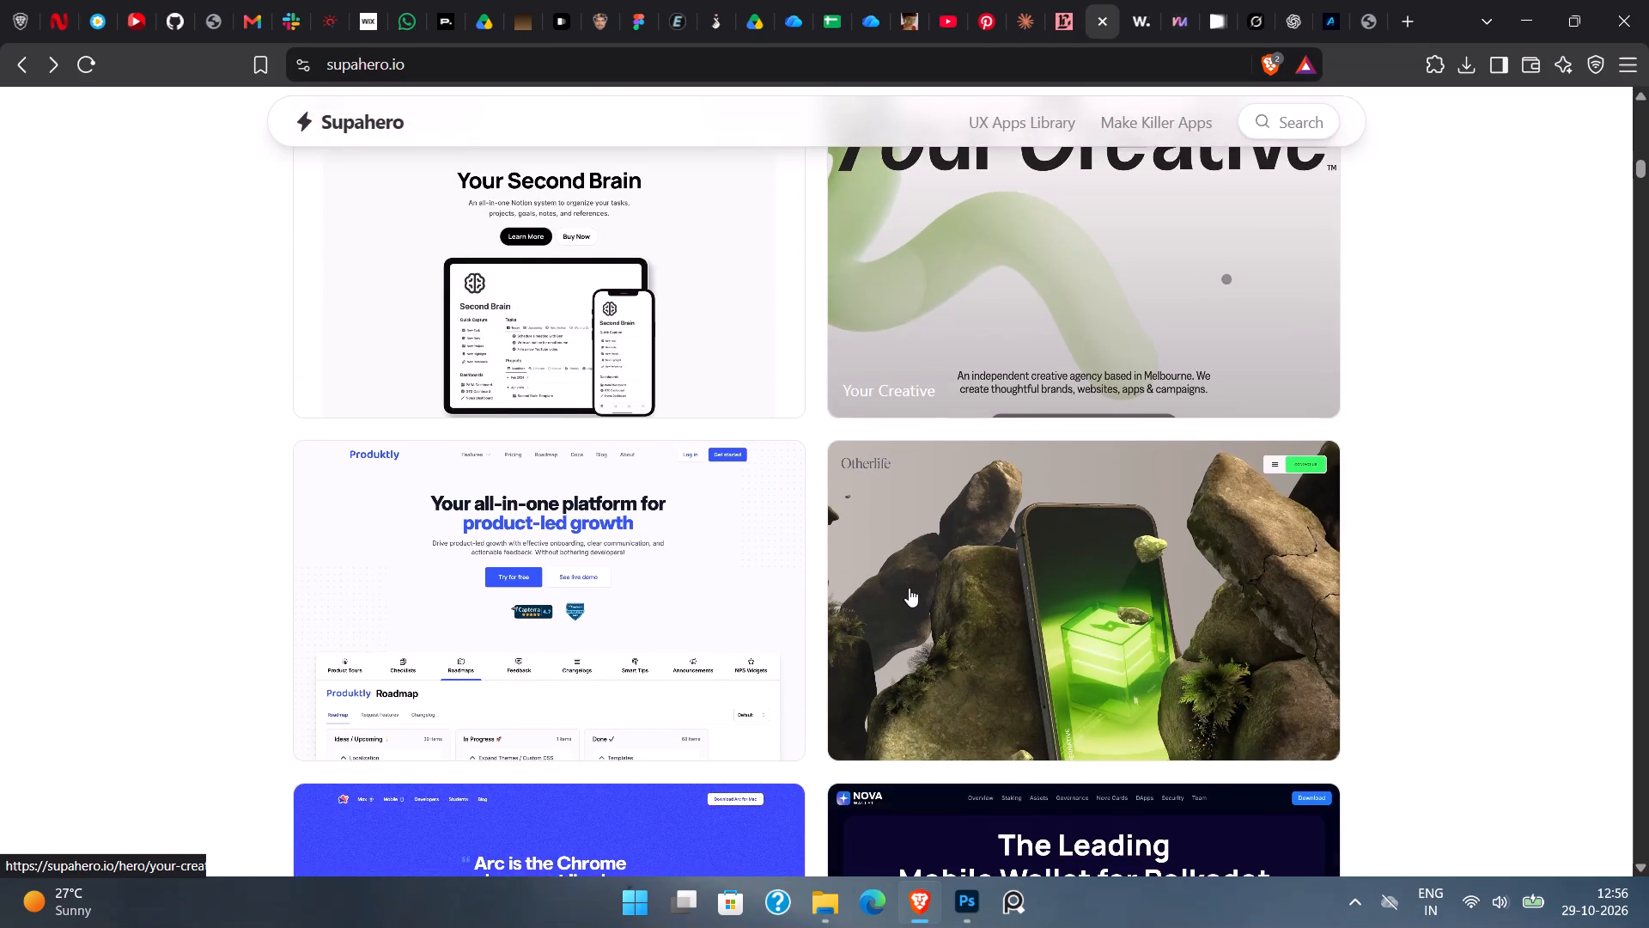
scroll(909, 588, "down", 4)
scroll(909, 588, "up", 15)
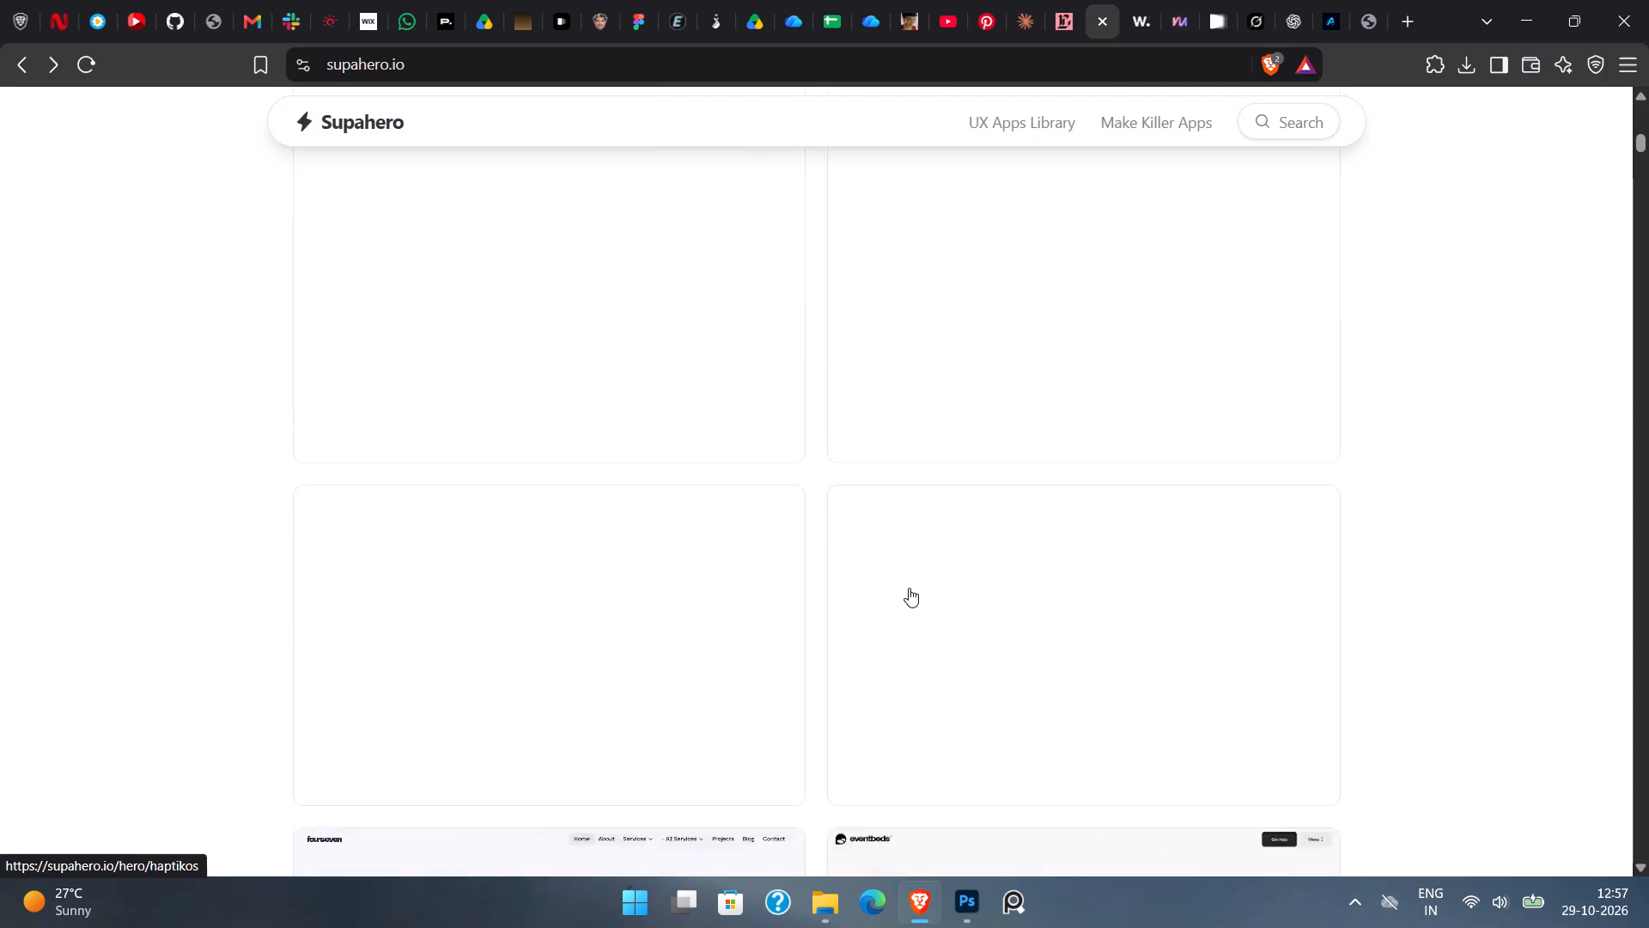
scroll(909, 588, "up", 7)
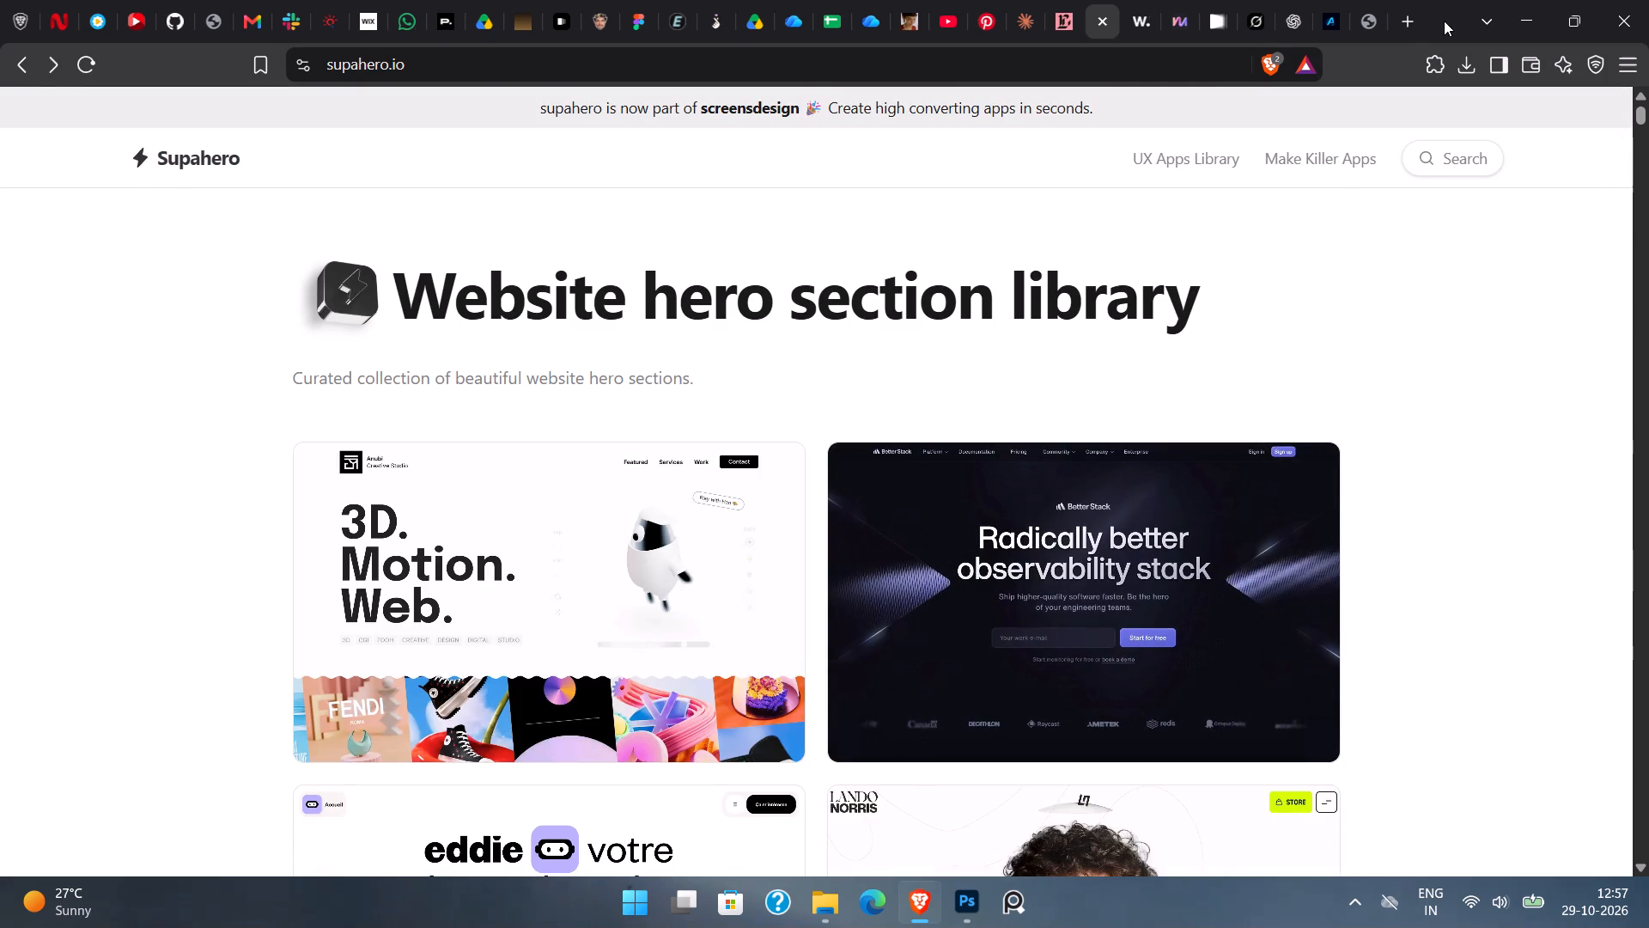
Minimize the Brave and Photoshop windows to reach the Office folder in File Explorer.
left_click(1542, 1)
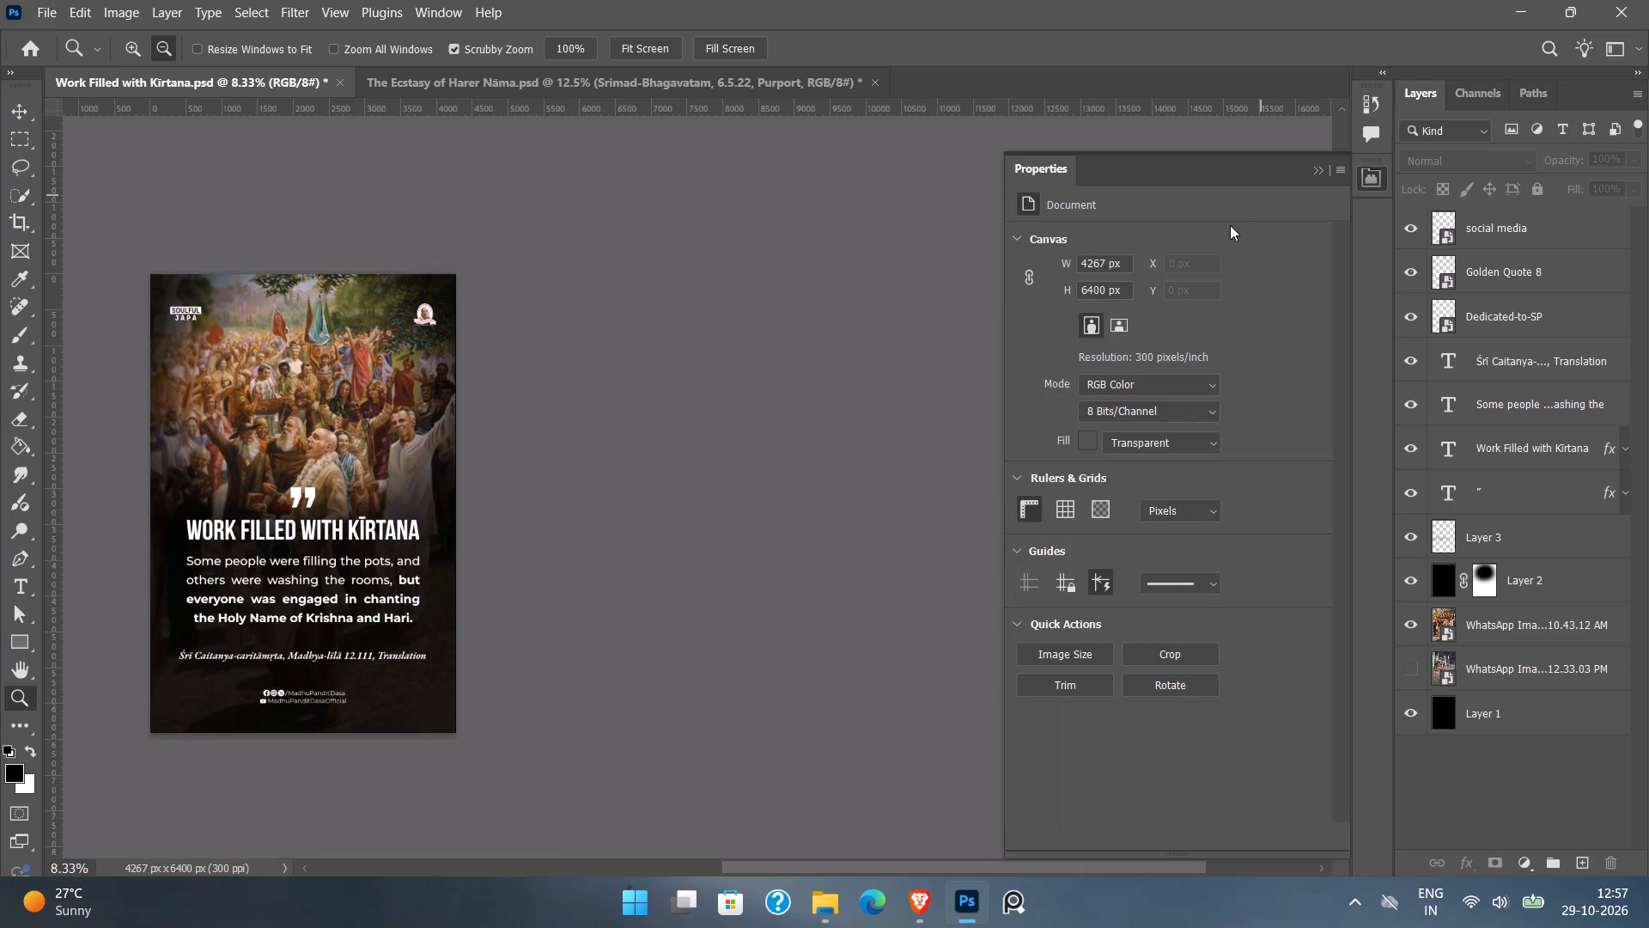
left_click(1531, 0)
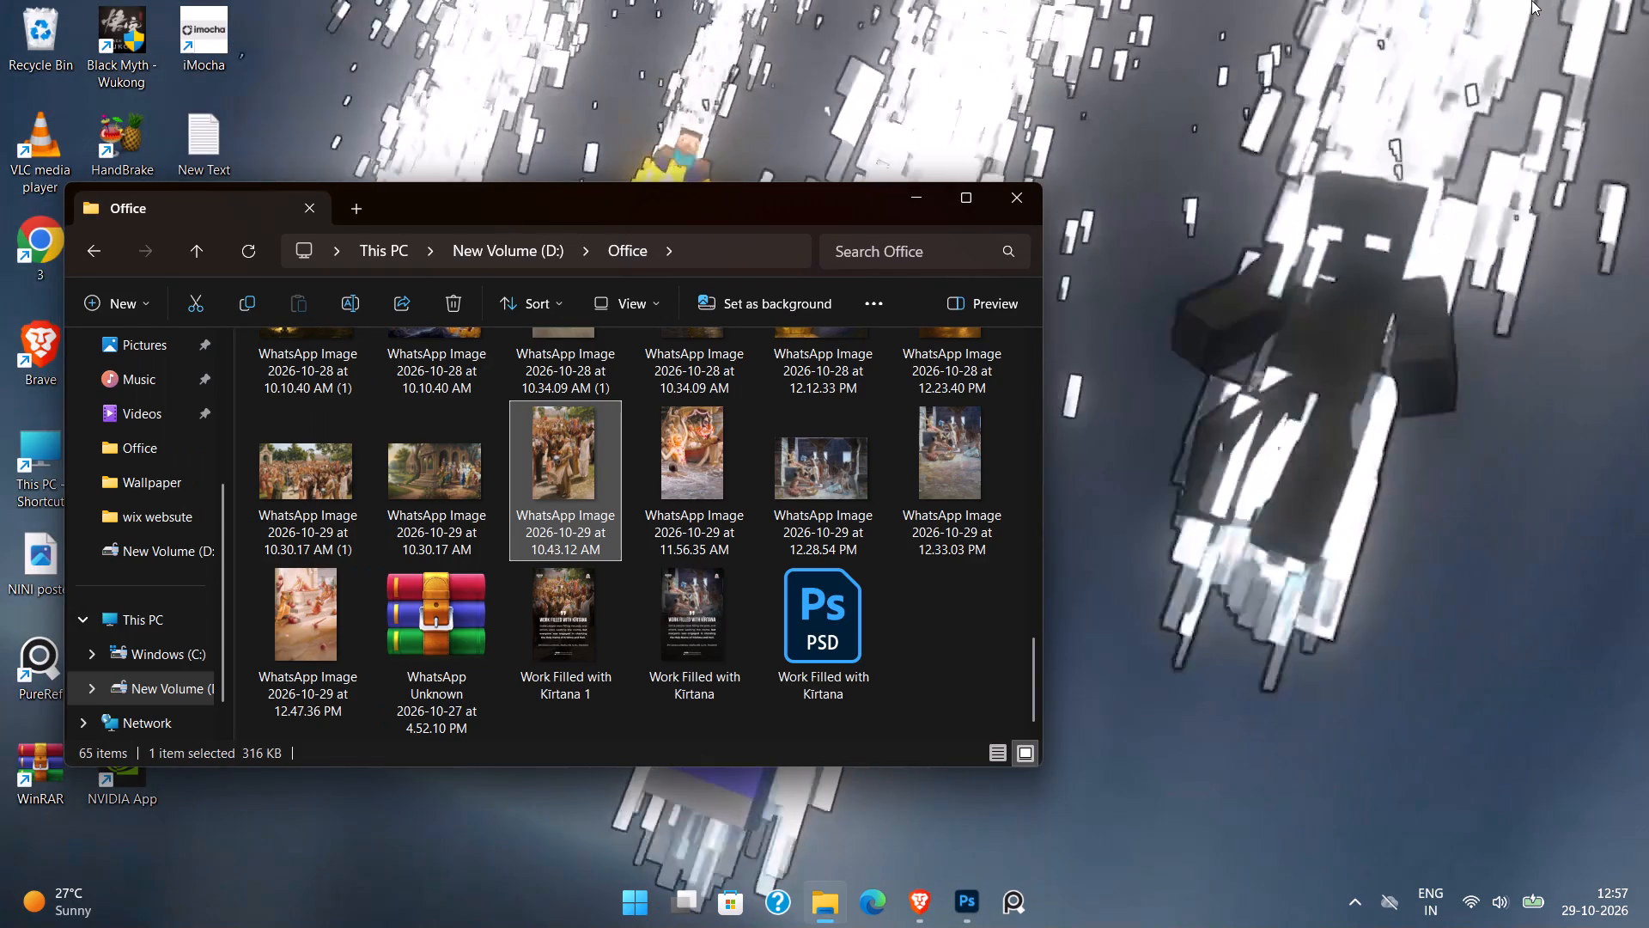
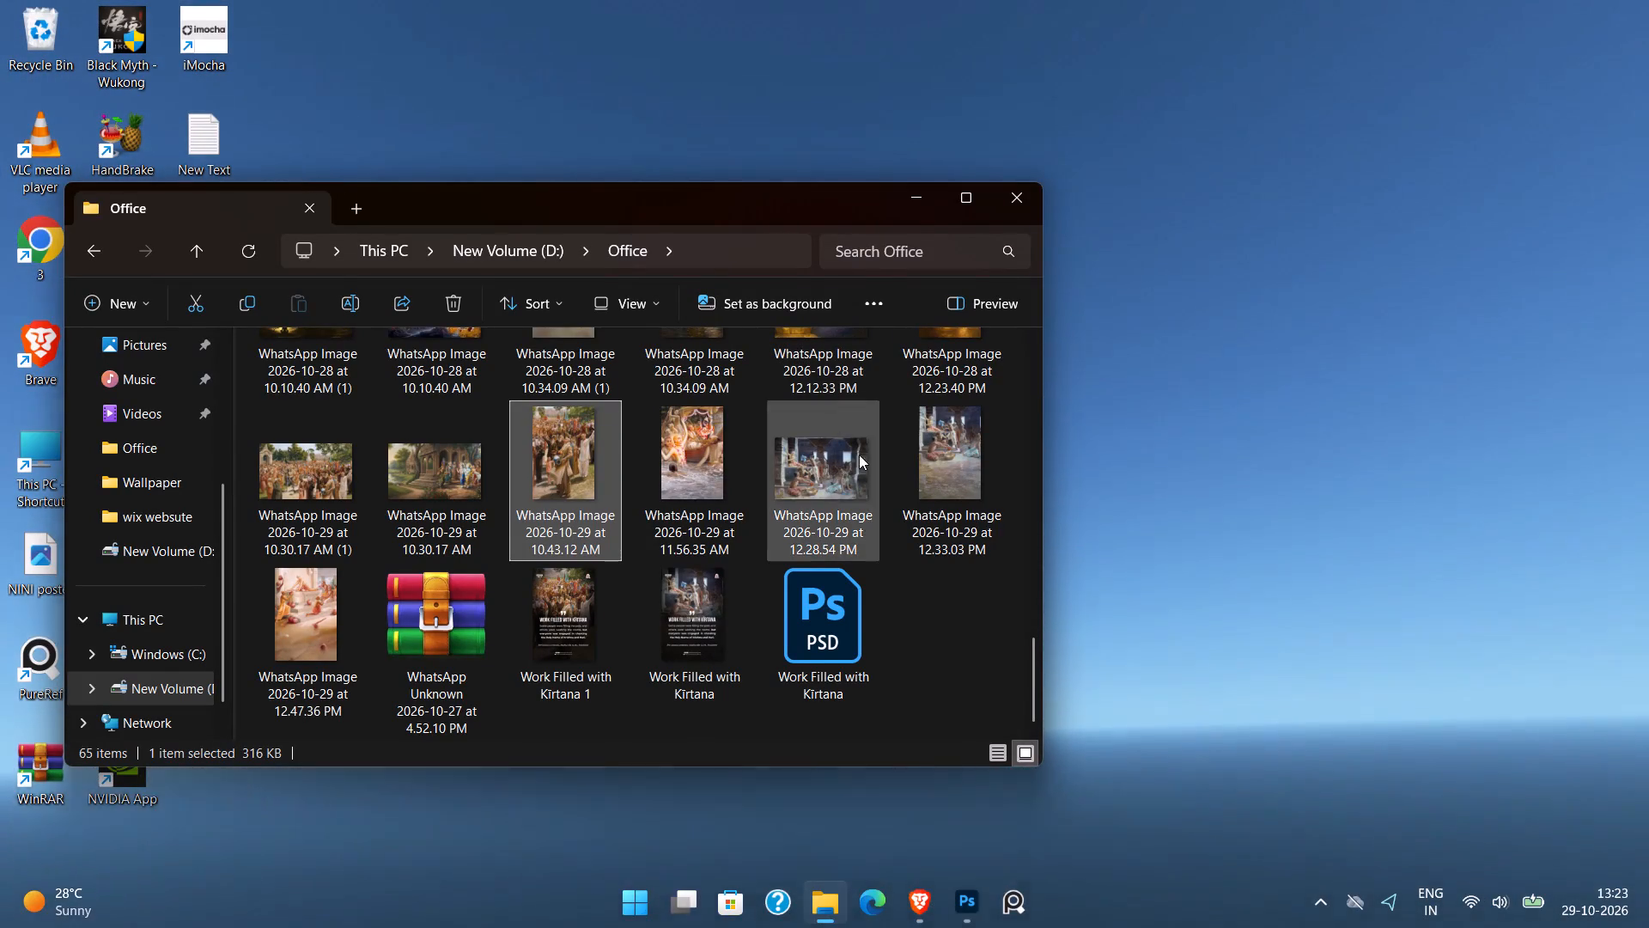
Switch to Photoshop and step the Work Filled with Kirtana poster back to its earlier WhatsApp Image 12.47.36 PM background picture.
left_click(969, 907)
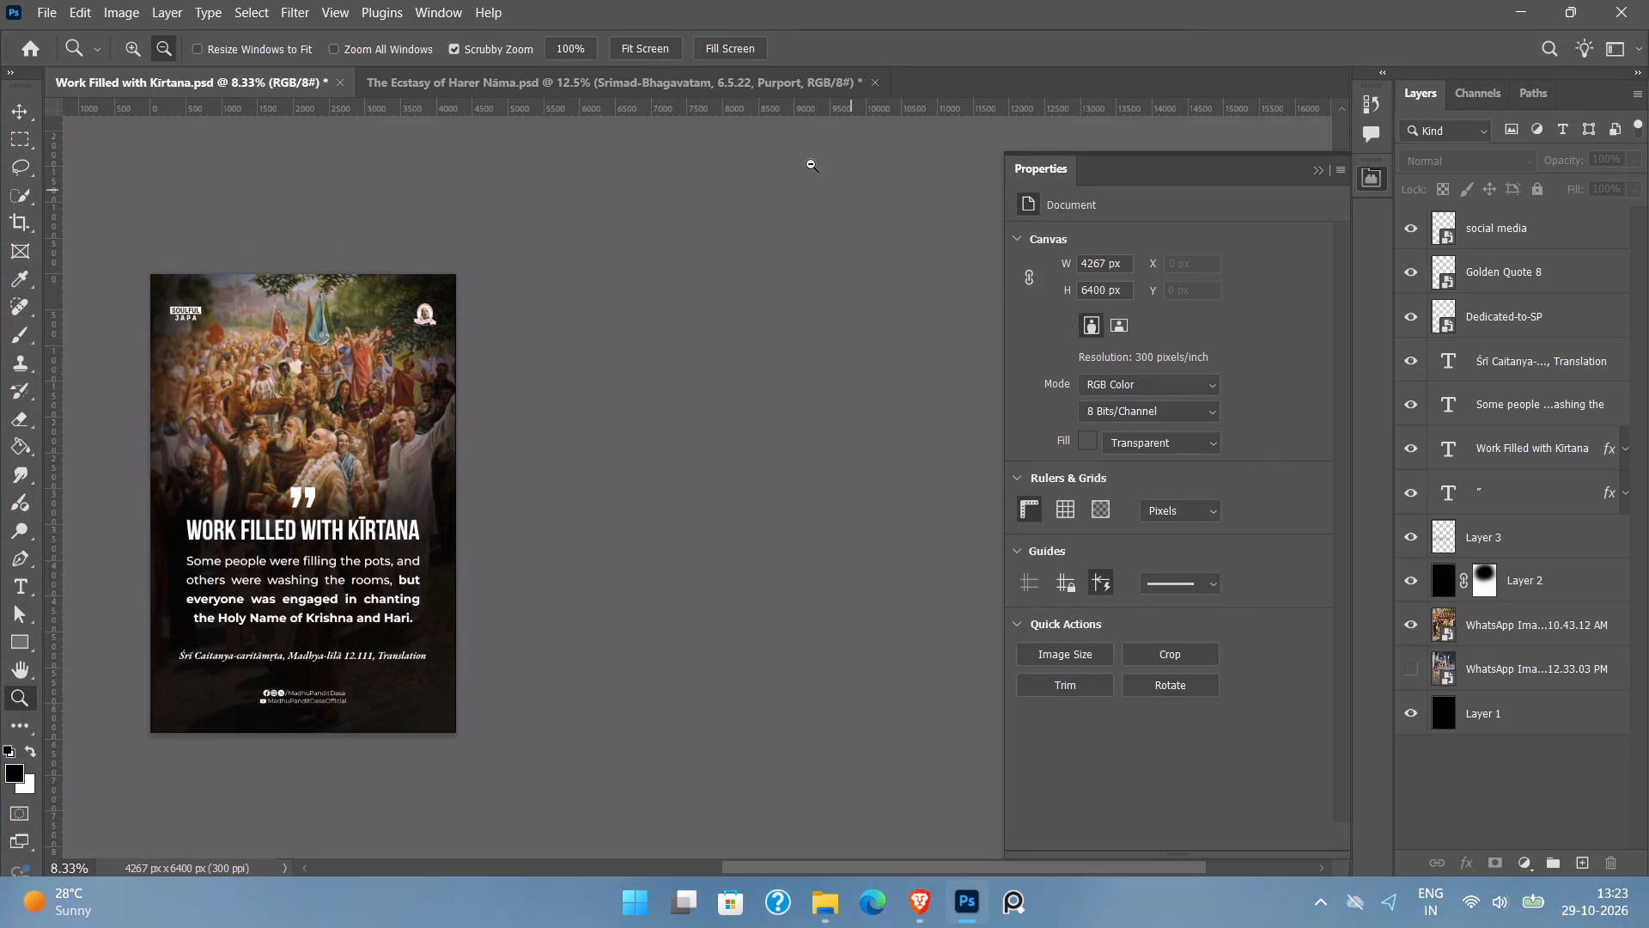
scroll(593, 406, "left", 1)
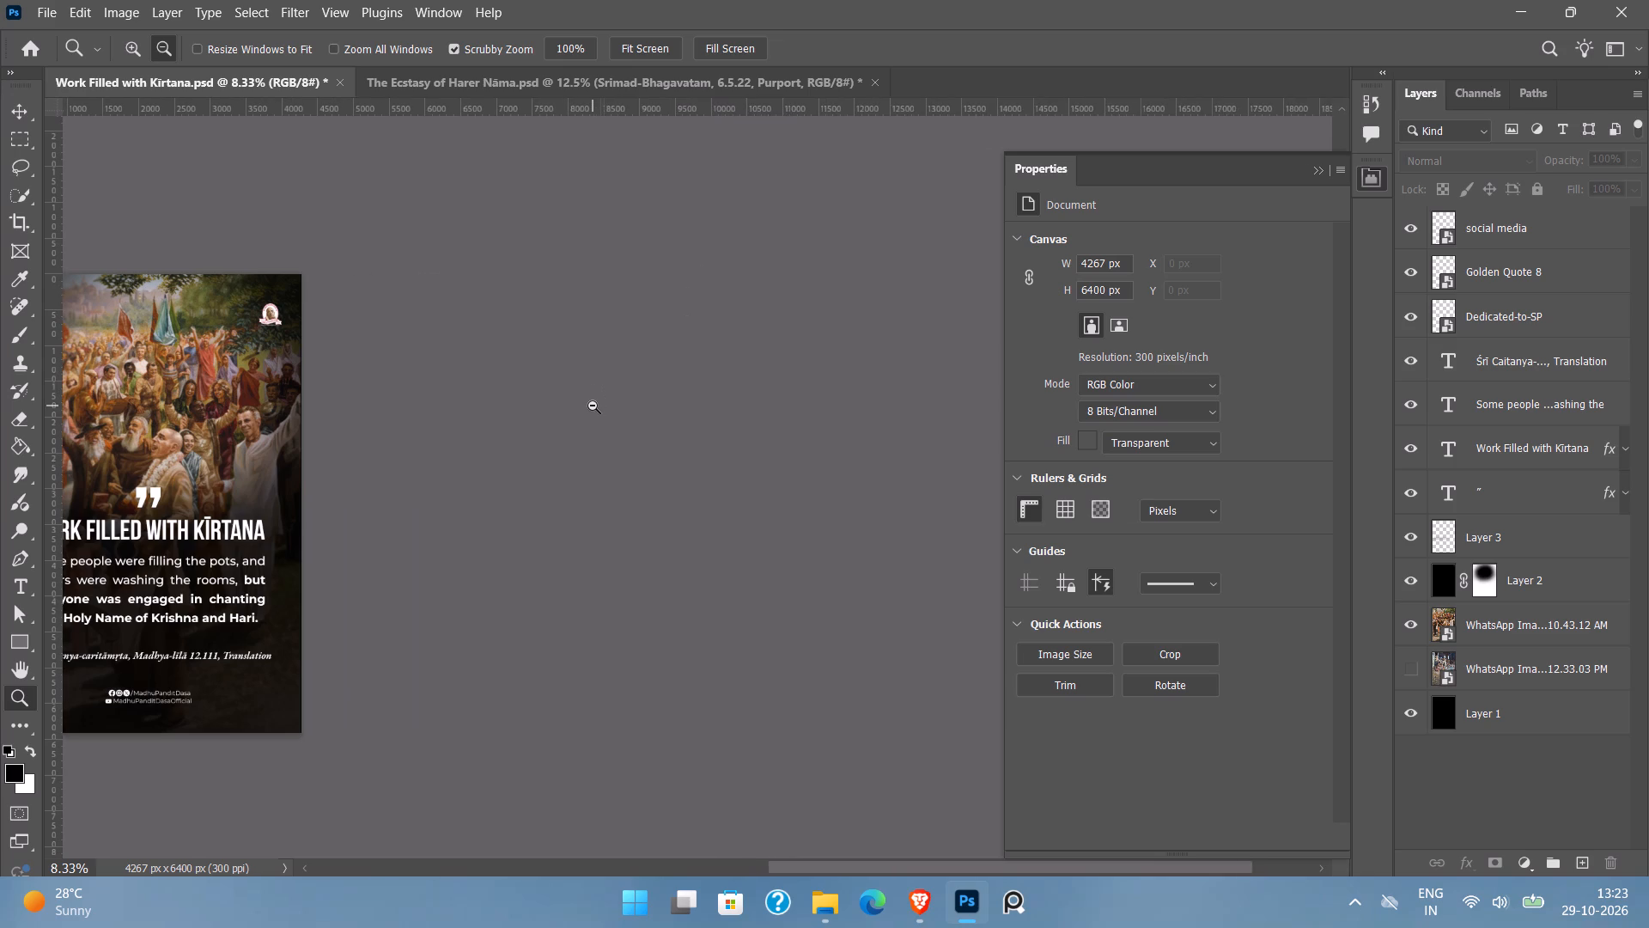
scroll(593, 406, "left", 2)
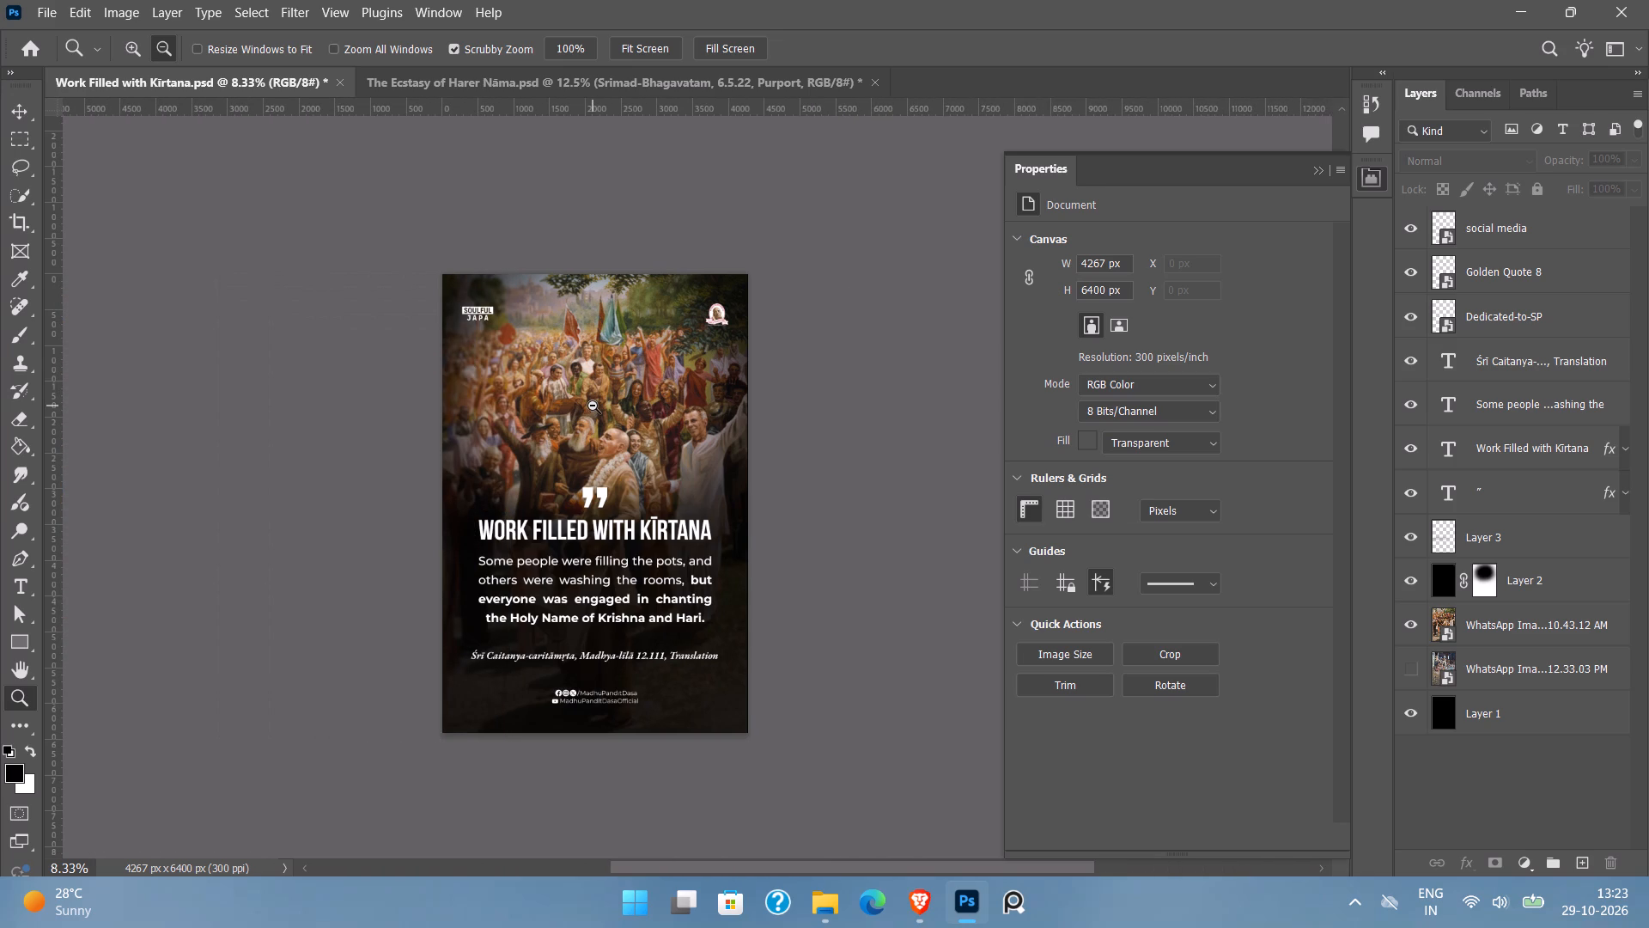
key("ctrl+z")
key("ctrl+z")
key("ctrl+z")
key("ctrl+z")
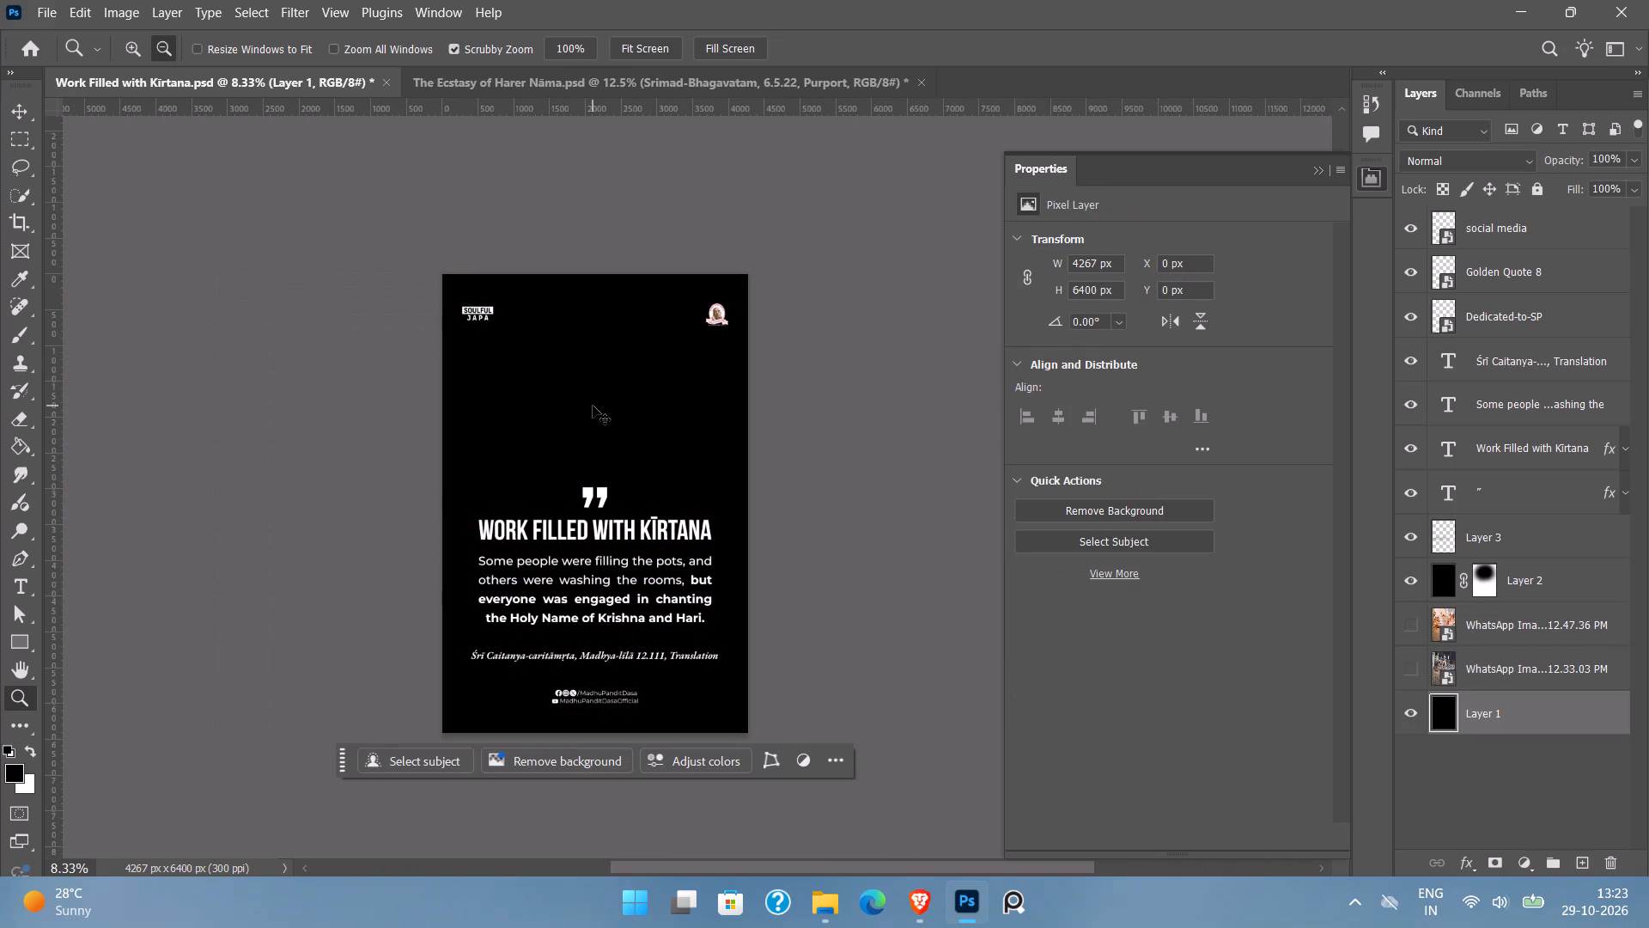
key("ctrl+shift+z")
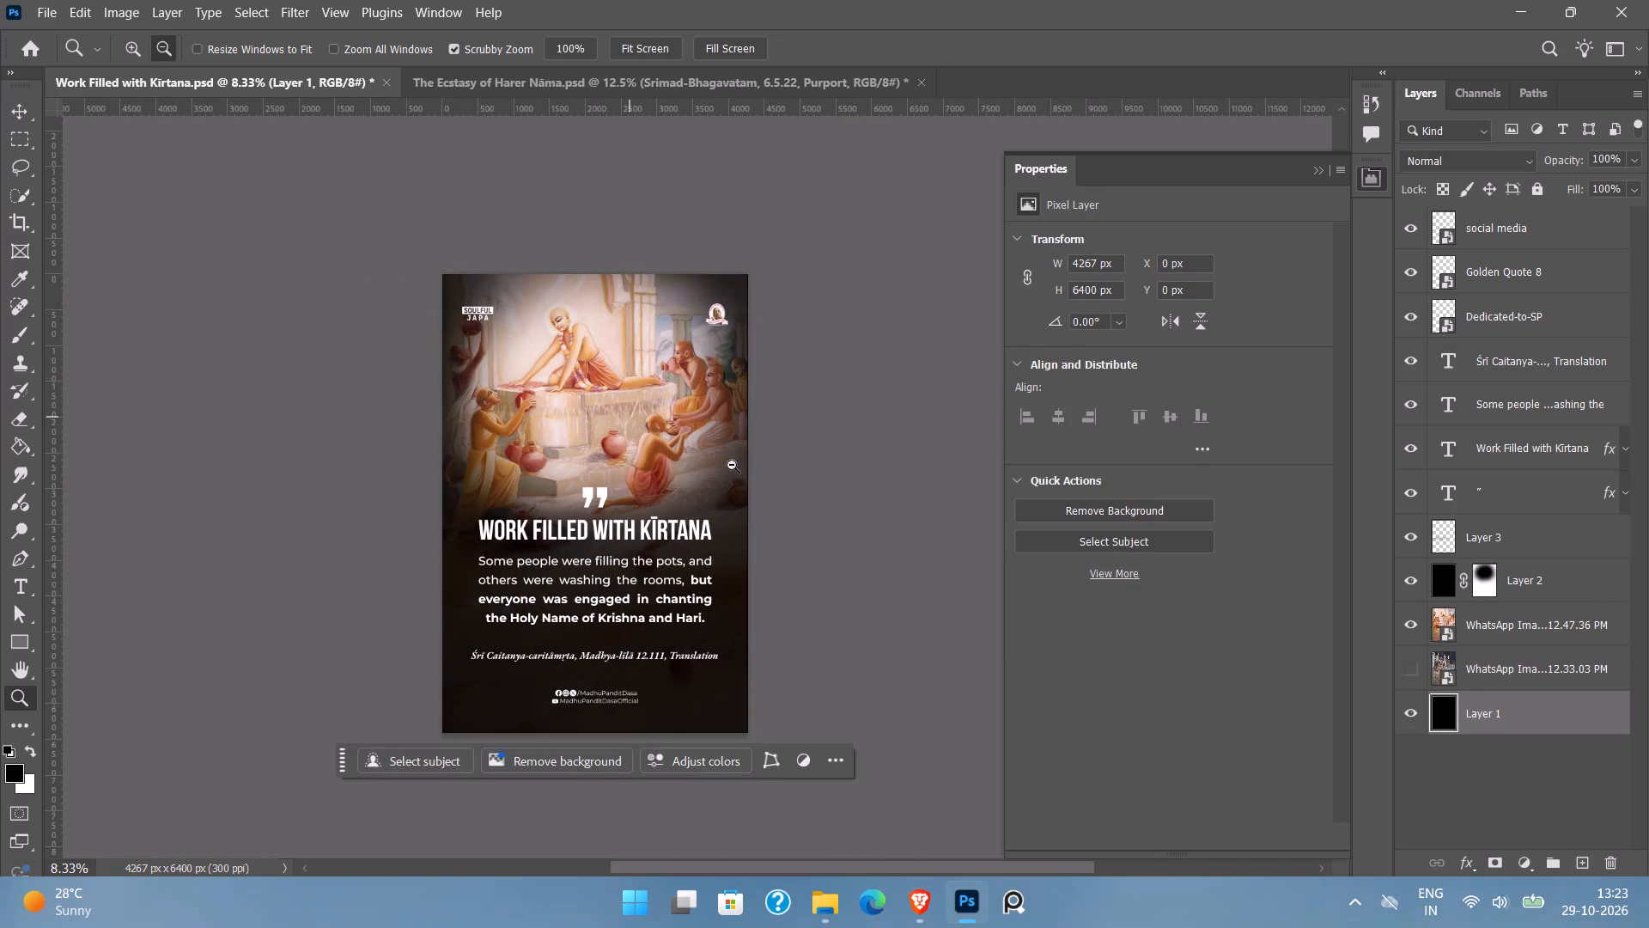
Compare the poster with and without the masked black Layer 2 overlay, leaving the overlay shown.
left_click(1415, 579)
left_click(1415, 579)
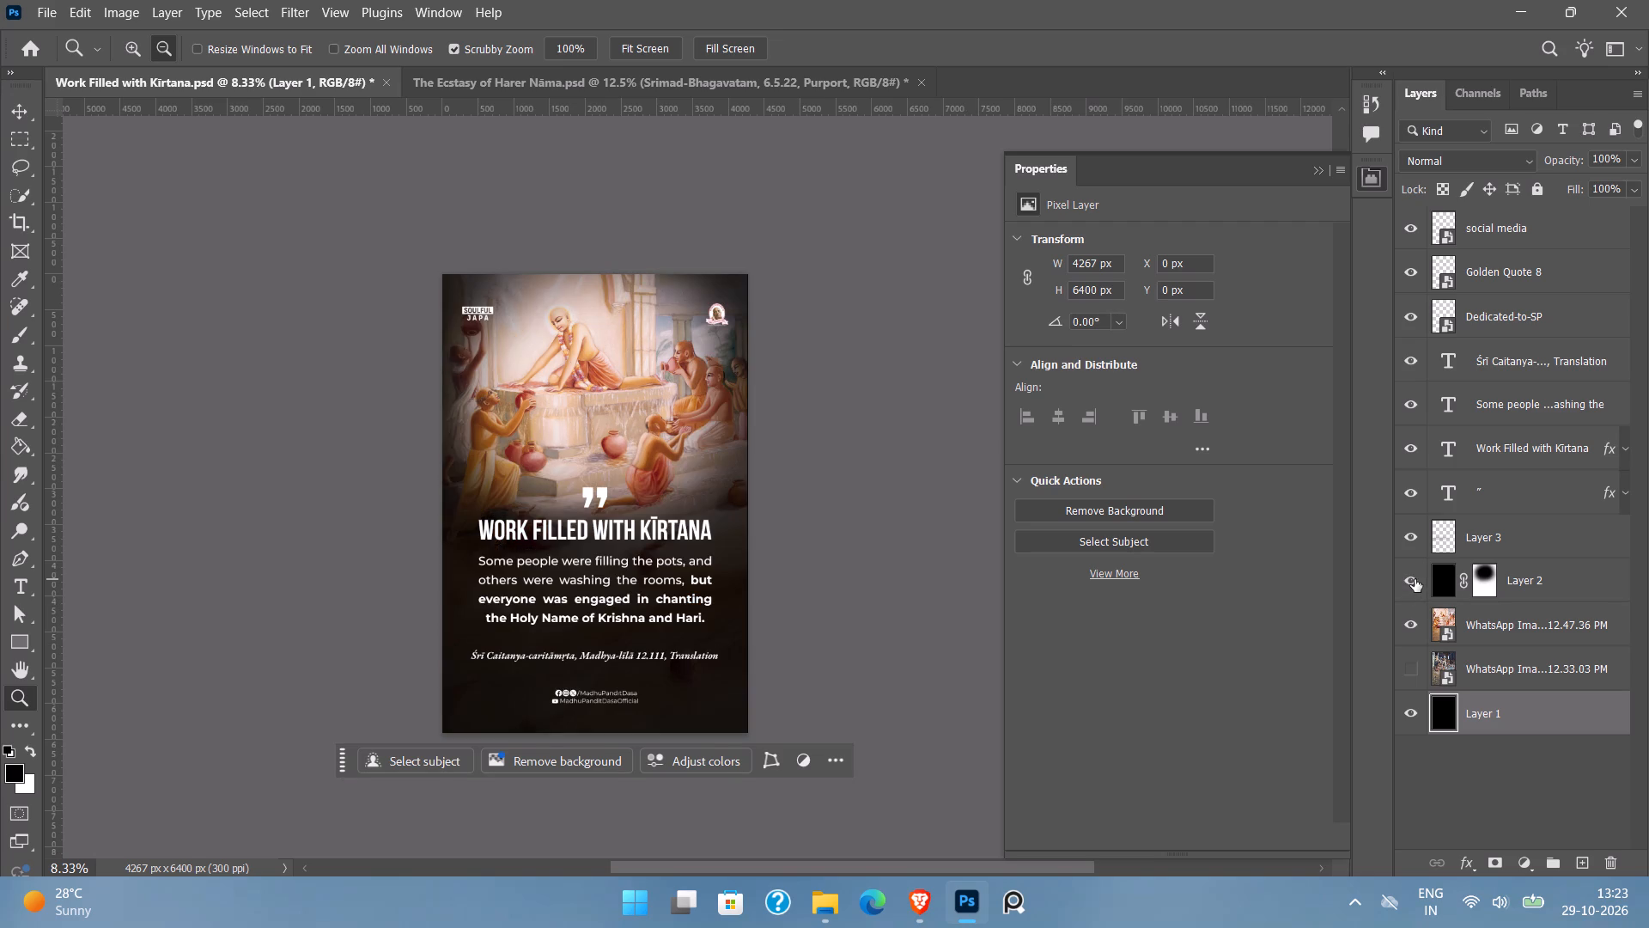
Switch from zooming to the Move tool on the Work Filled with Kīrtana poster.
key("v")
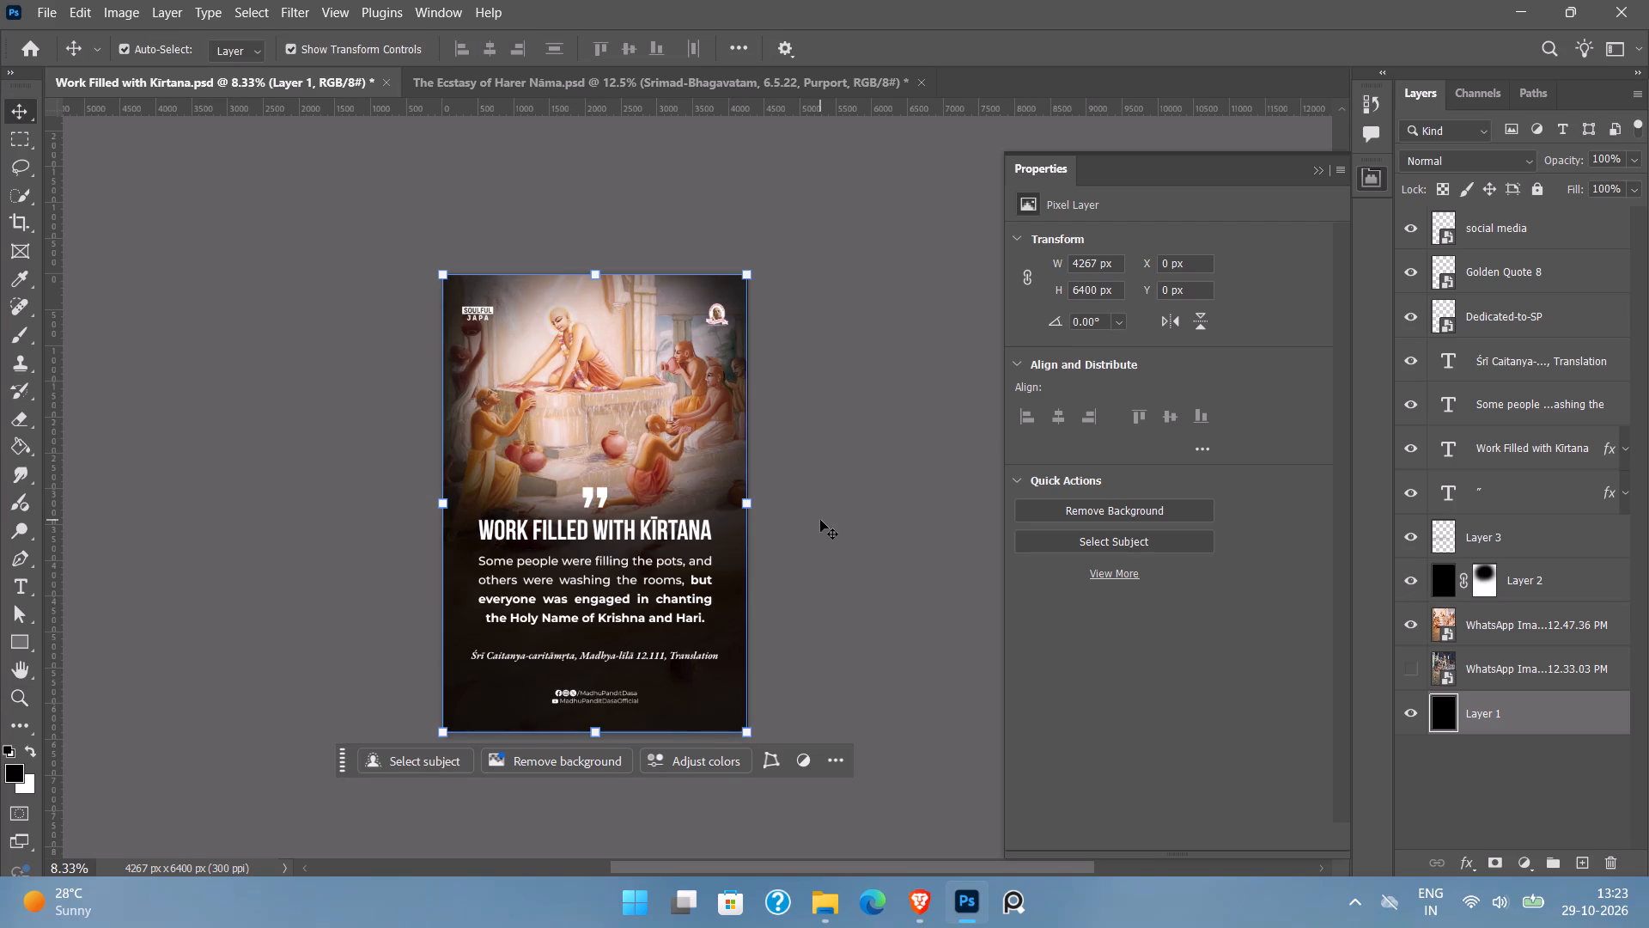